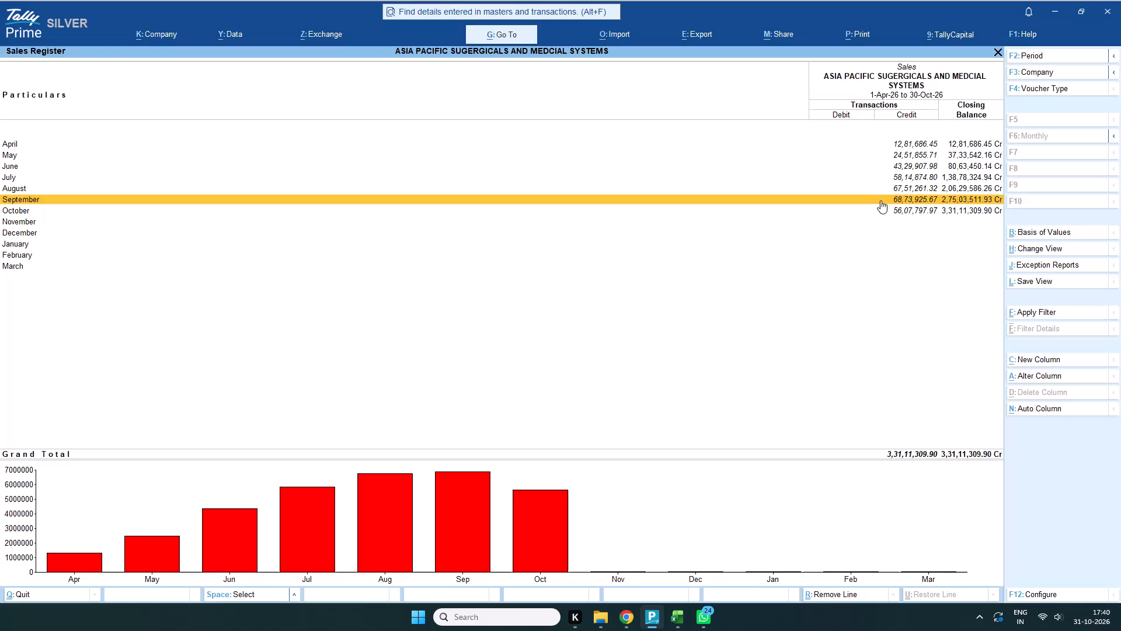
Open the list of sales vouchers for September from the monthly Sales Register.
double_click(908, 196)
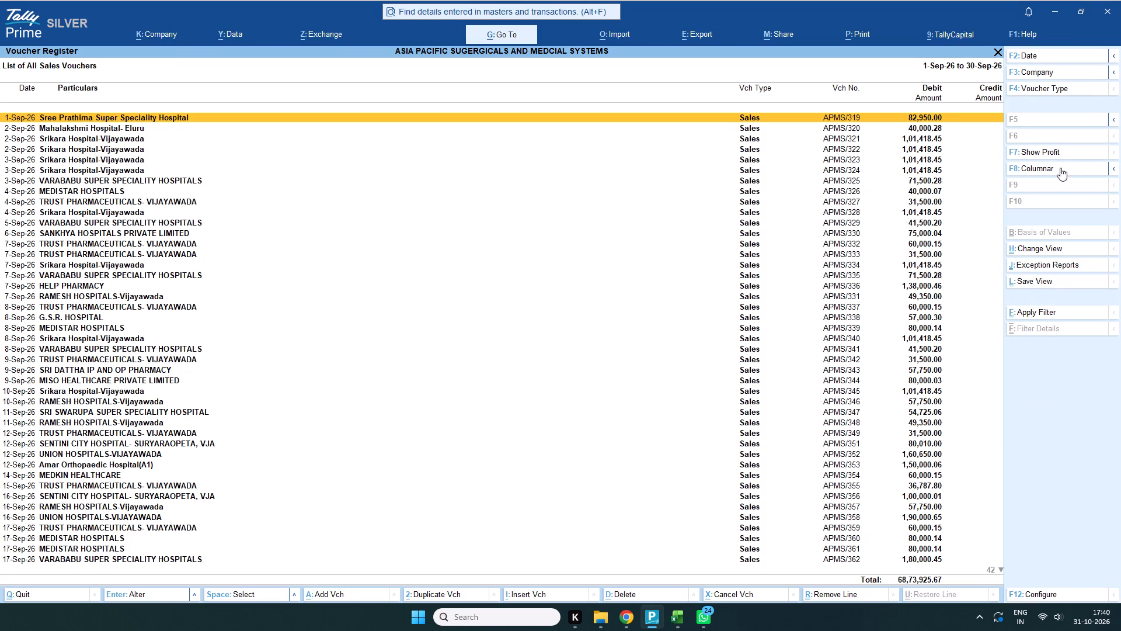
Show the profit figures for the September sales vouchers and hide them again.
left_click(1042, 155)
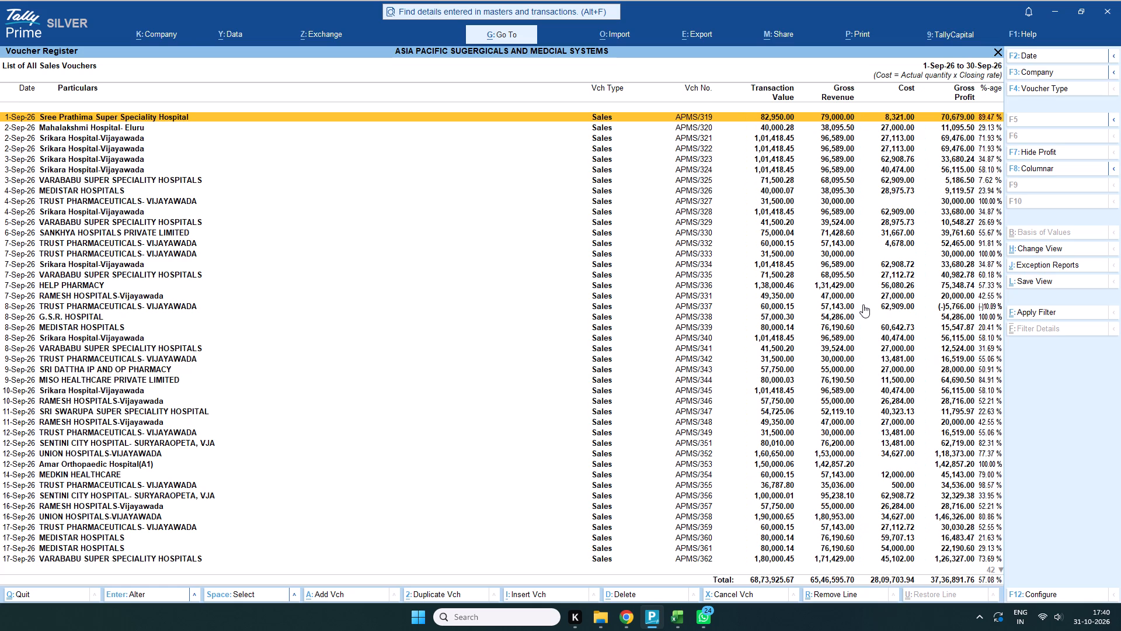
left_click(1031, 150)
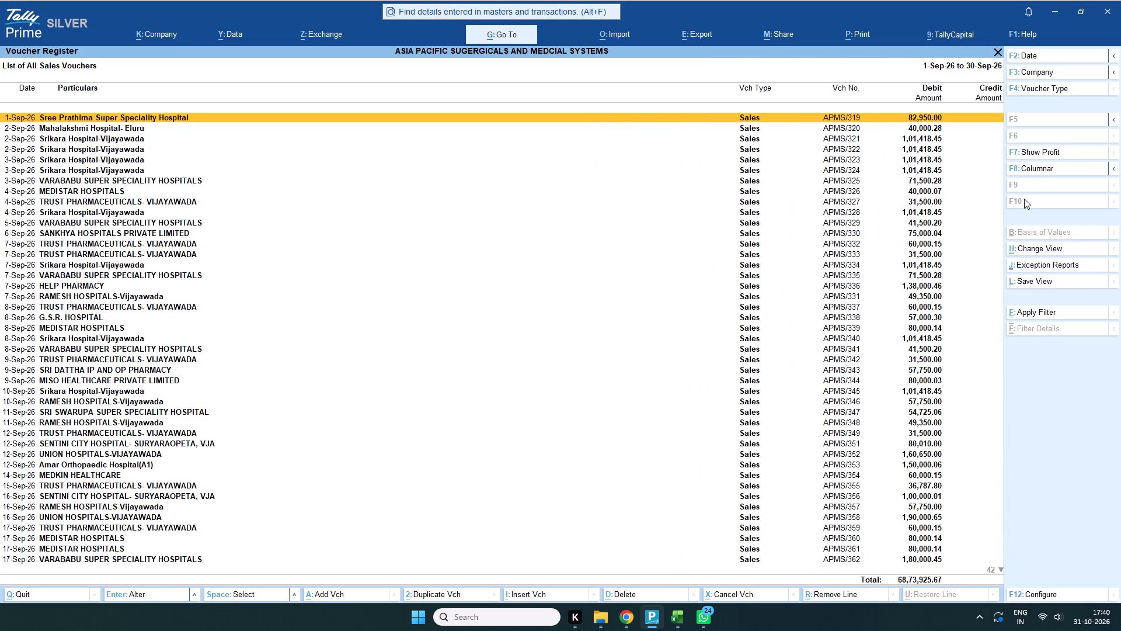
Display the September sales vouchers as a columnar register, keeping the party's GSTIN/UIN column set to Yes.
left_click(1043, 168)
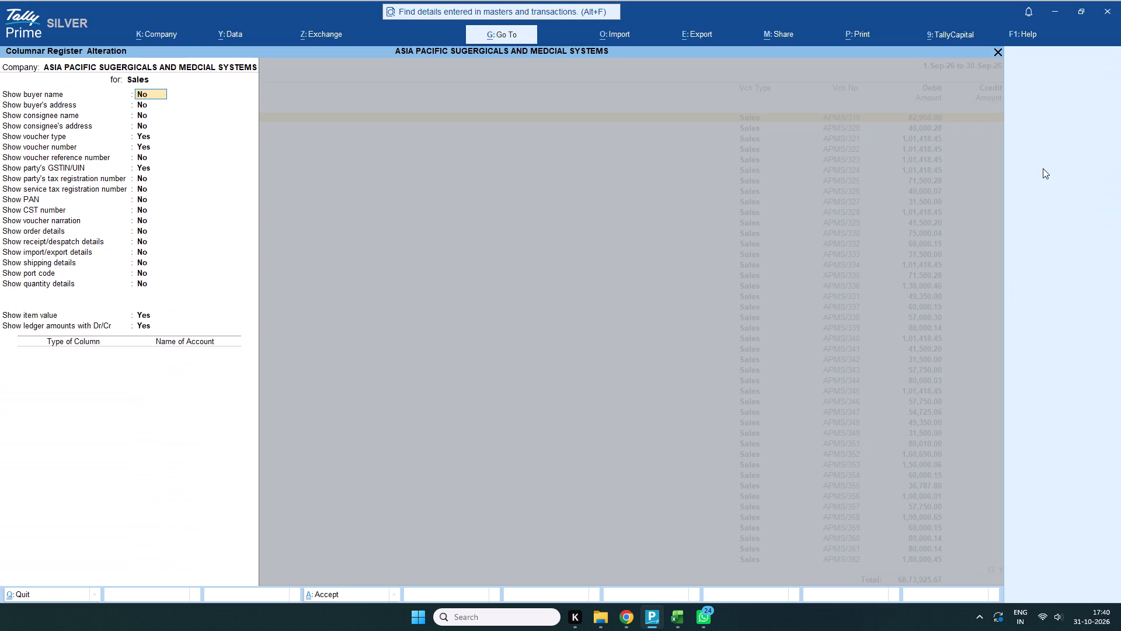
left_click(158, 169)
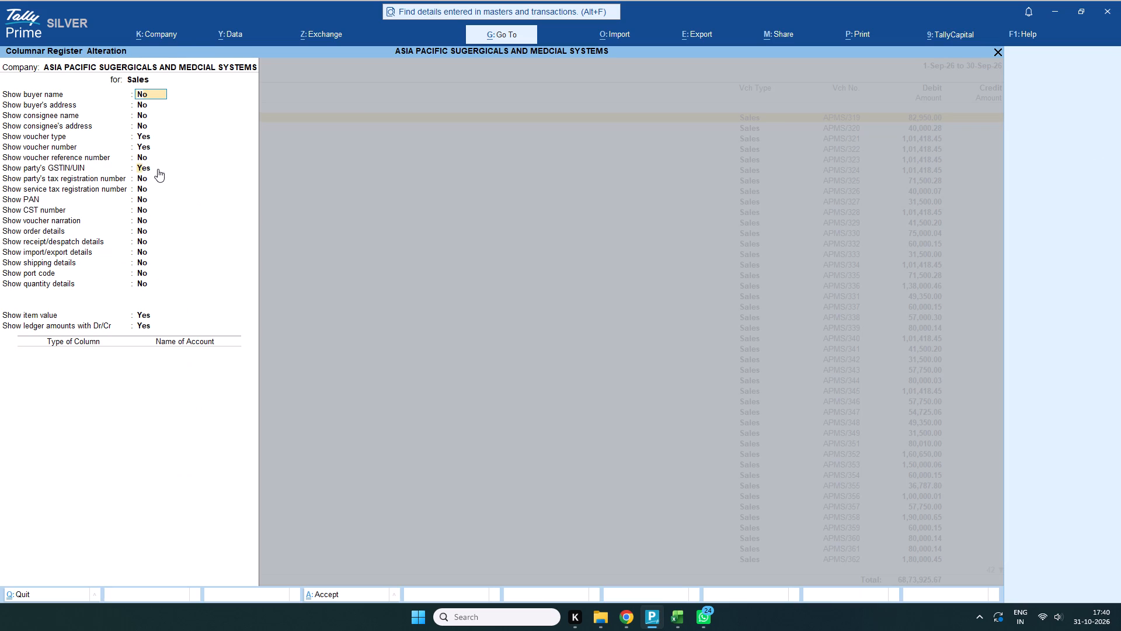
double_click(147, 169)
double_click(147, 169)
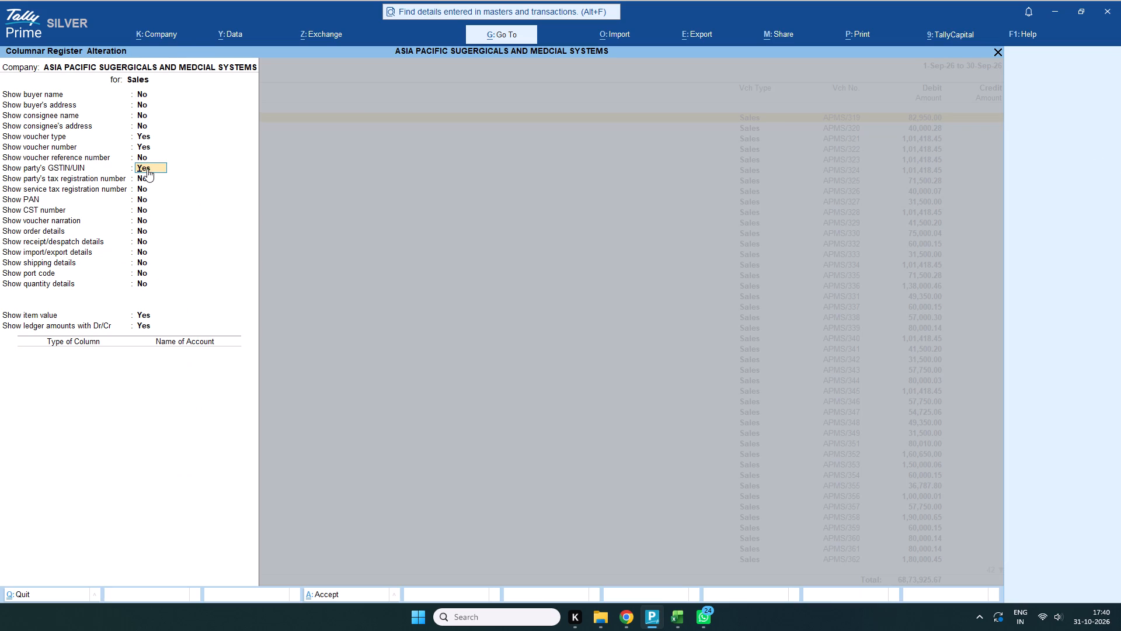
key("ctrl+a")
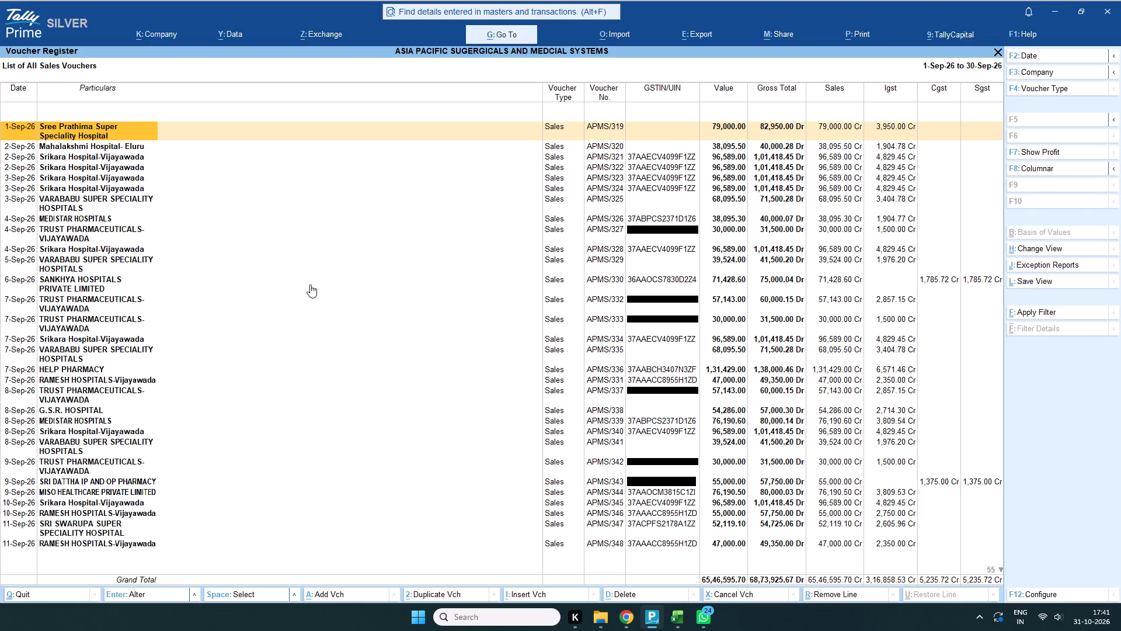
Review the September columnar sales register through its last vouchers, examining the party GSTIN/UIN, value and IGST, CGST and SGST columns.
scroll(333, 383, "down", 12)
scroll(342, 367, "up", 8)
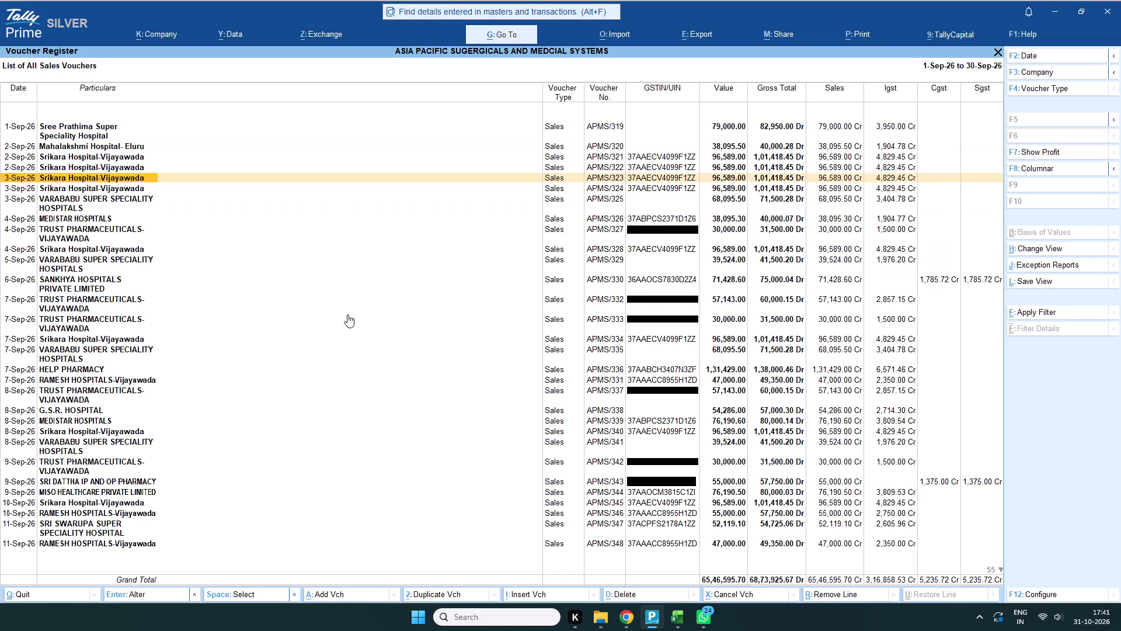
scroll(347, 314, "up", 6)
scroll(339, 288, "down", 17)
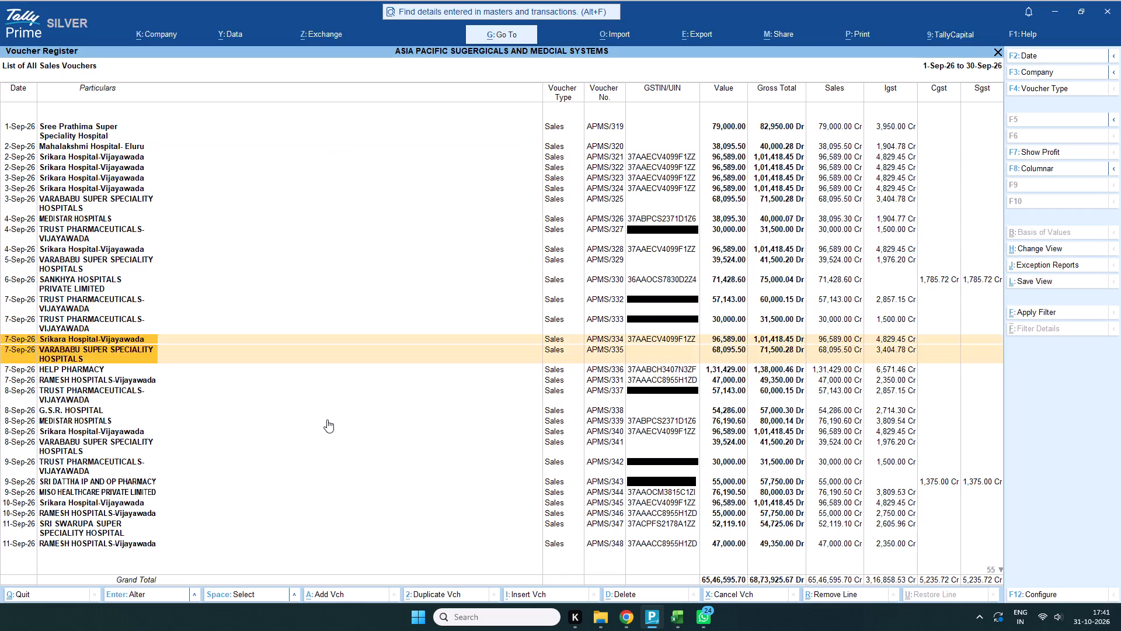
scroll(327, 419, "down", 20)
scroll(327, 419, "down", 20)
scroll(327, 419, "down", 2)
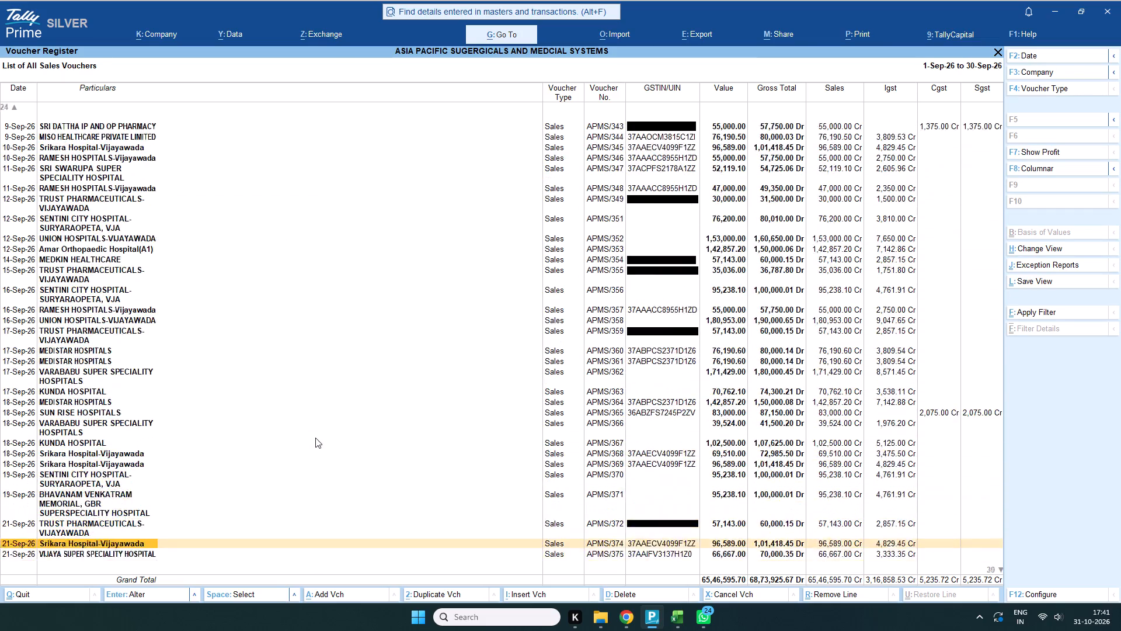
scroll(315, 438, "down", 20)
scroll(315, 438, "down", 16)
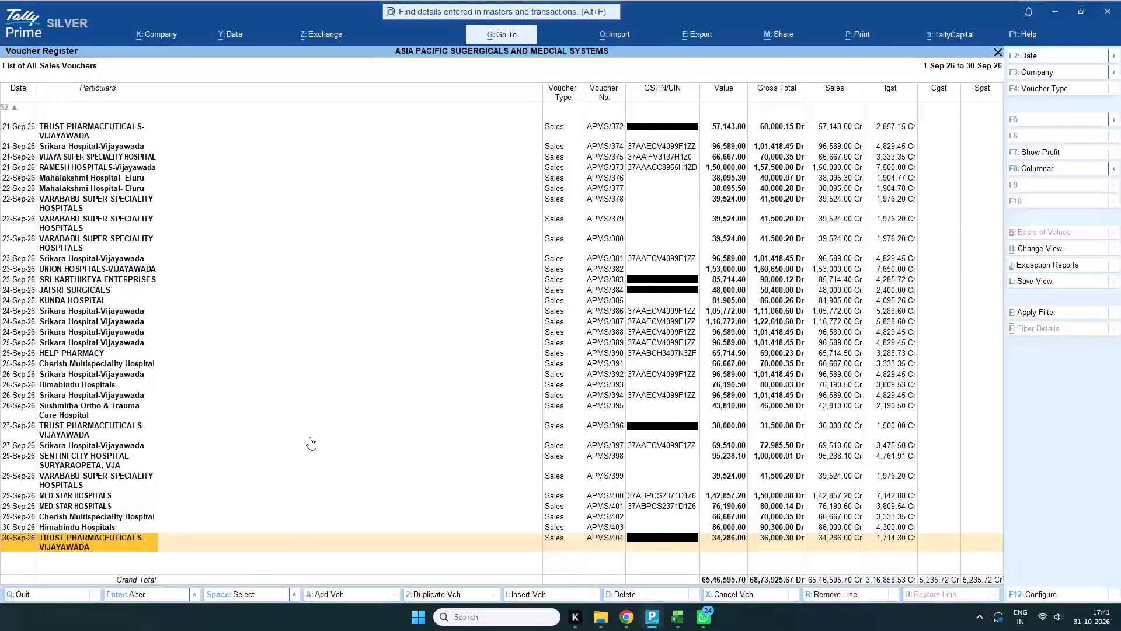
scroll(315, 424, "up", 20)
scroll(315, 424, "up", 3)
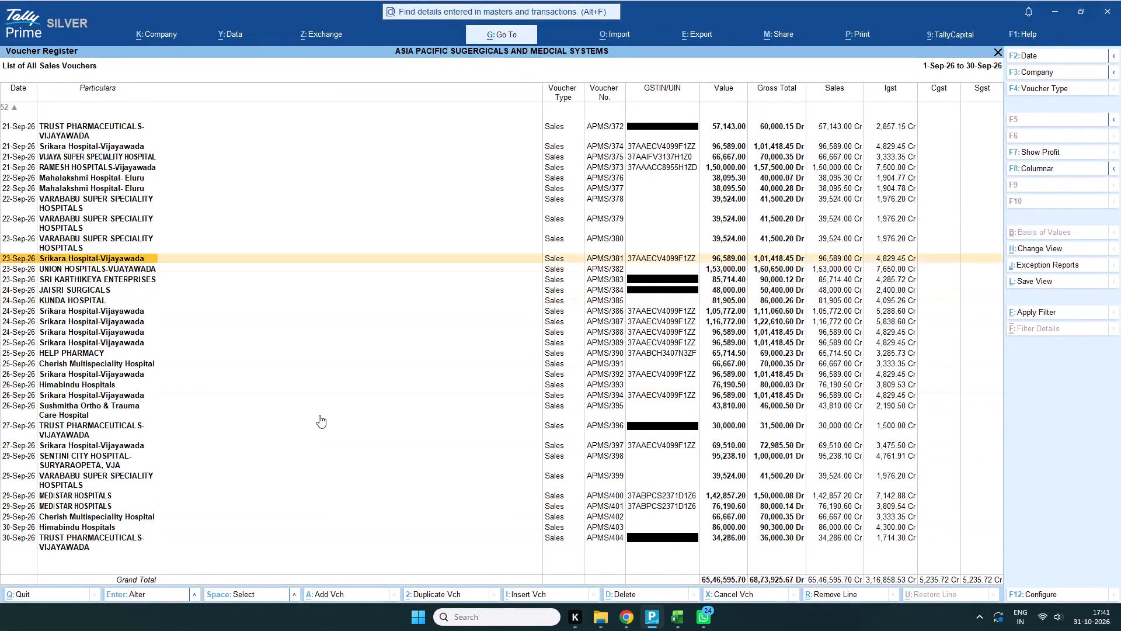
Review the September columnar sales register back up to its first voucher, examining the GSTIN/UIN and tax columns.
scroll(319, 415, "up", 20)
scroll(319, 415, "up", 19)
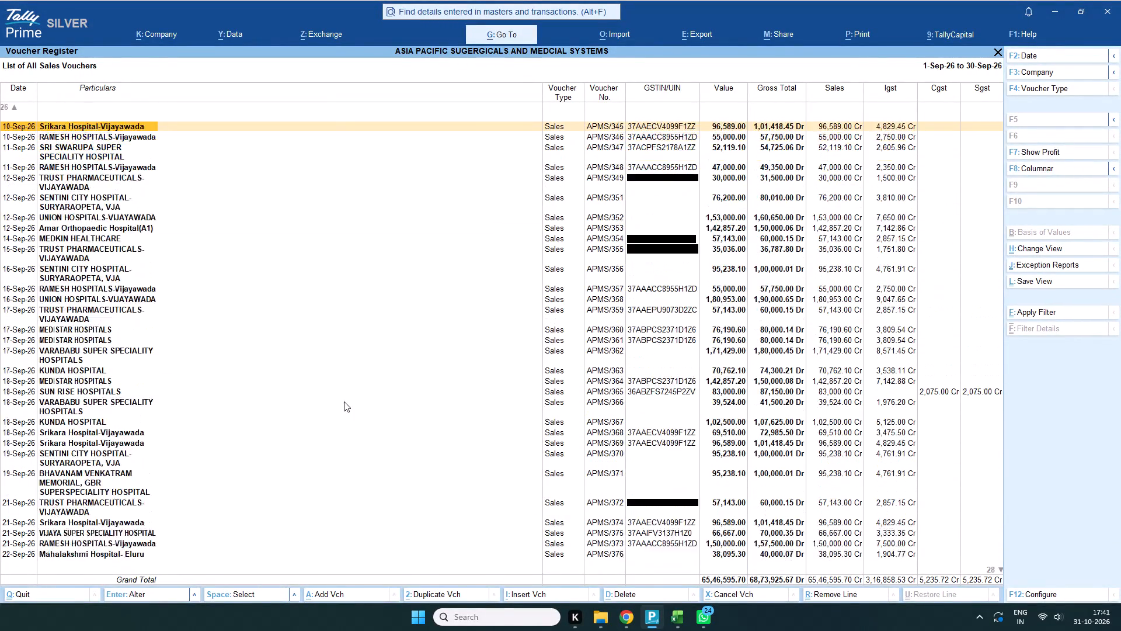
scroll(344, 401, "up", 20)
scroll(344, 401, "up", 15)
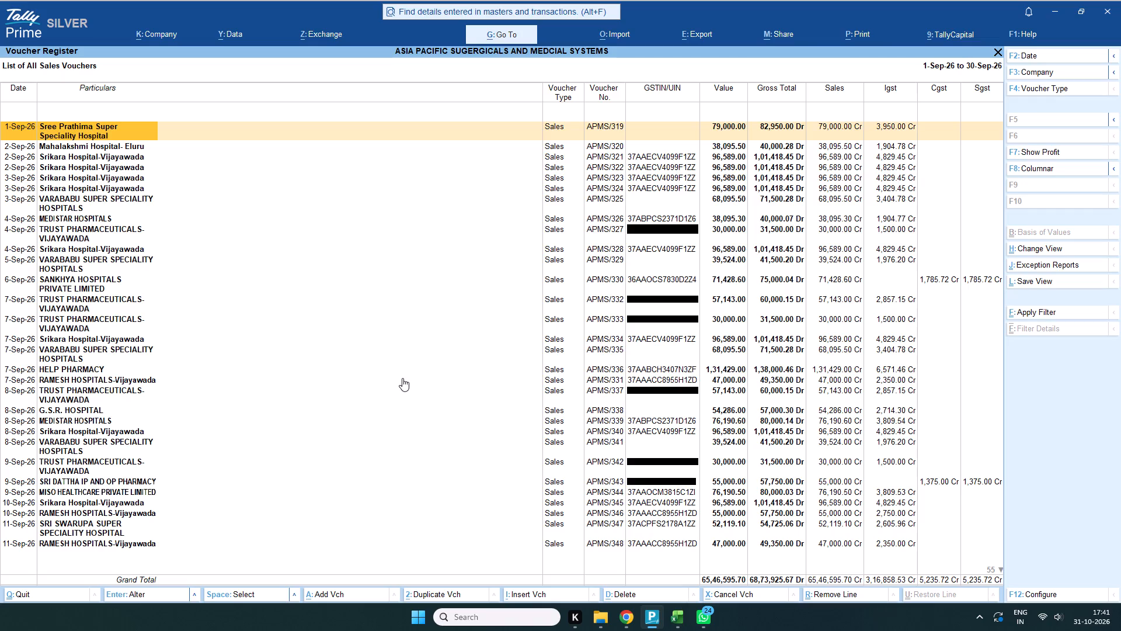
Switch to the Ledger Vouchers document open in Chrome.
left_click(630, 560)
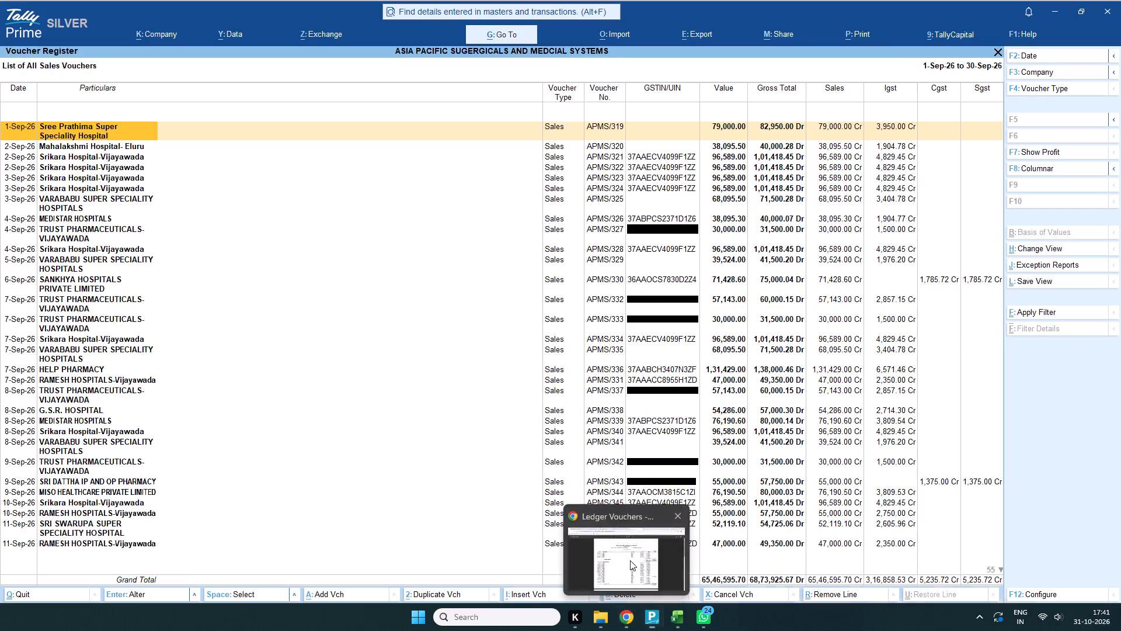
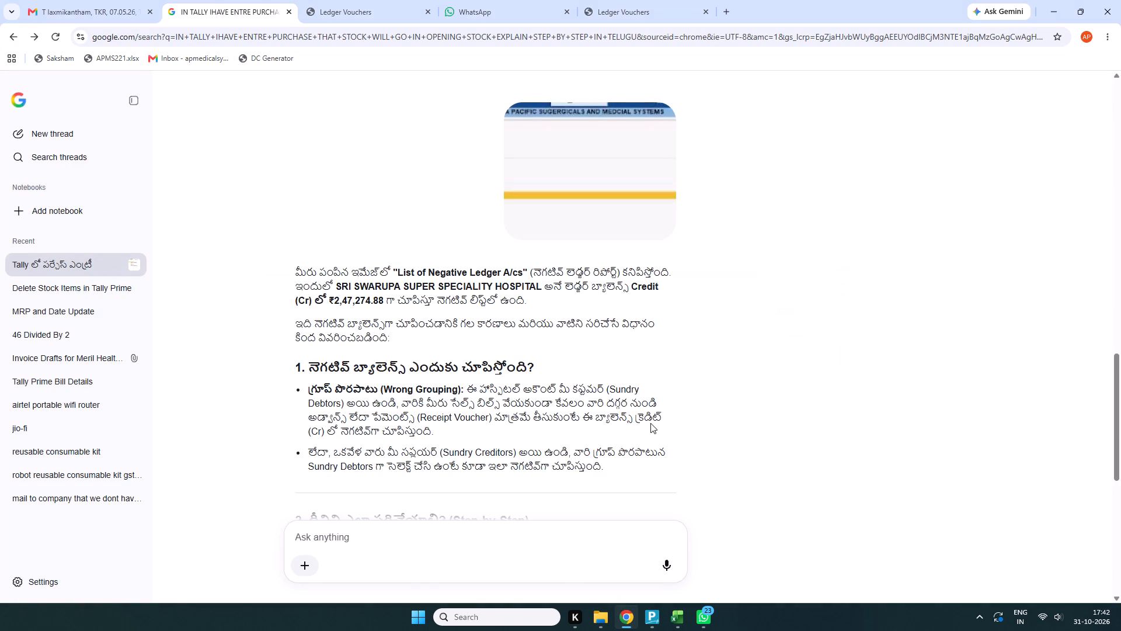
Read through the AI Mode thread's Tally guidance on negative ledger balances and on purchase entries going into opening stock.
scroll(452, 407, "down", 18)
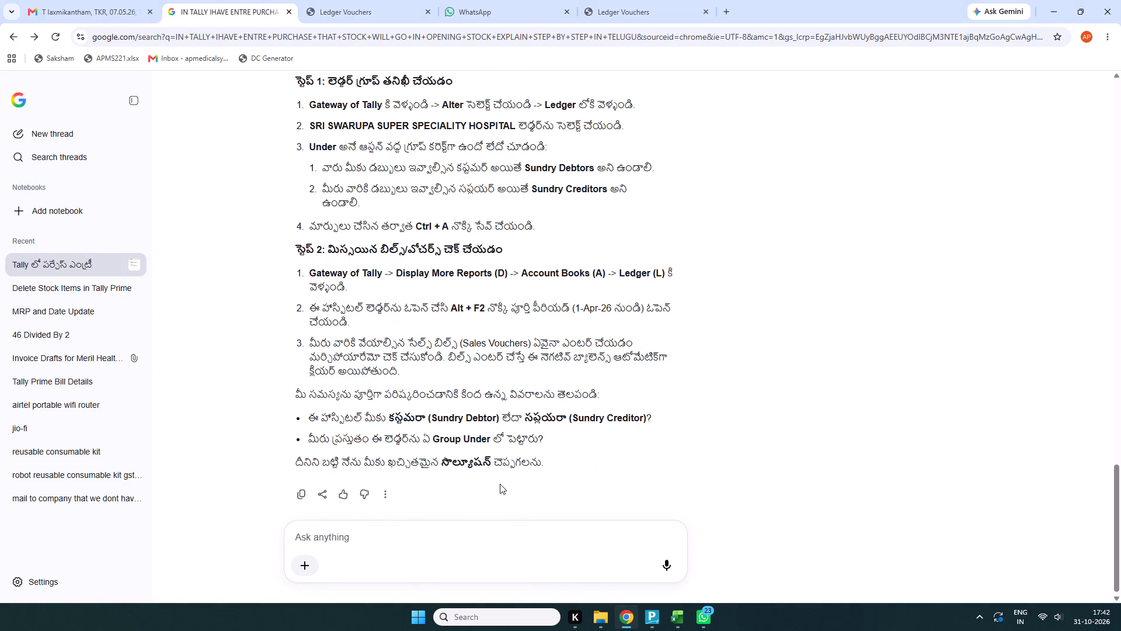
scroll(511, 498, "up", 16)
scroll(516, 456, "down", 3)
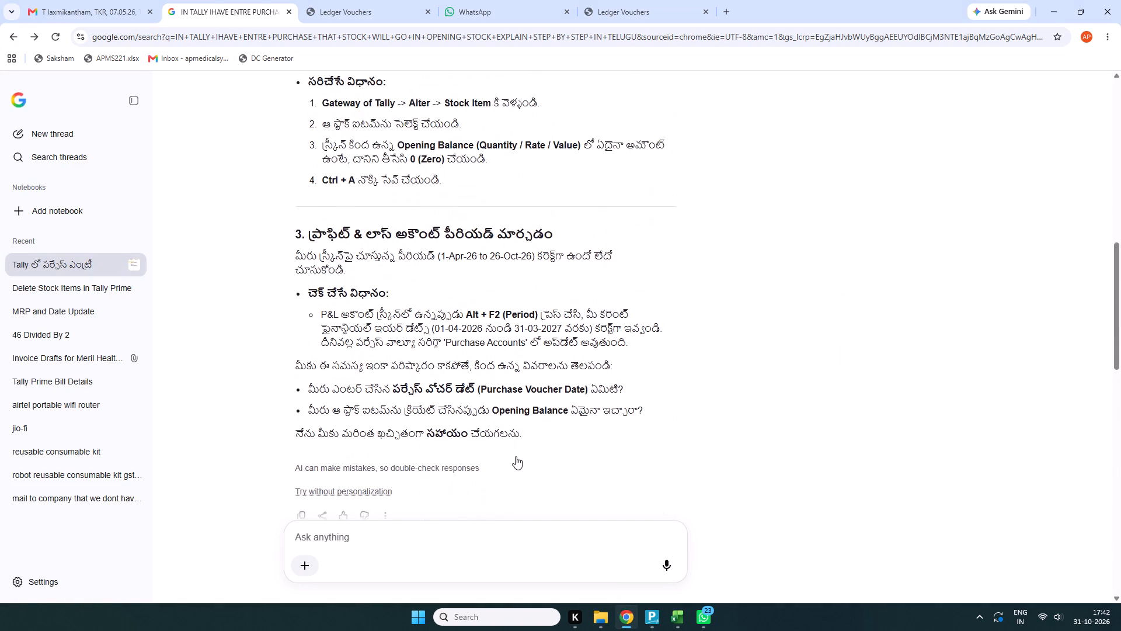
scroll(516, 457, "up", 20)
scroll(516, 457, "up", 3)
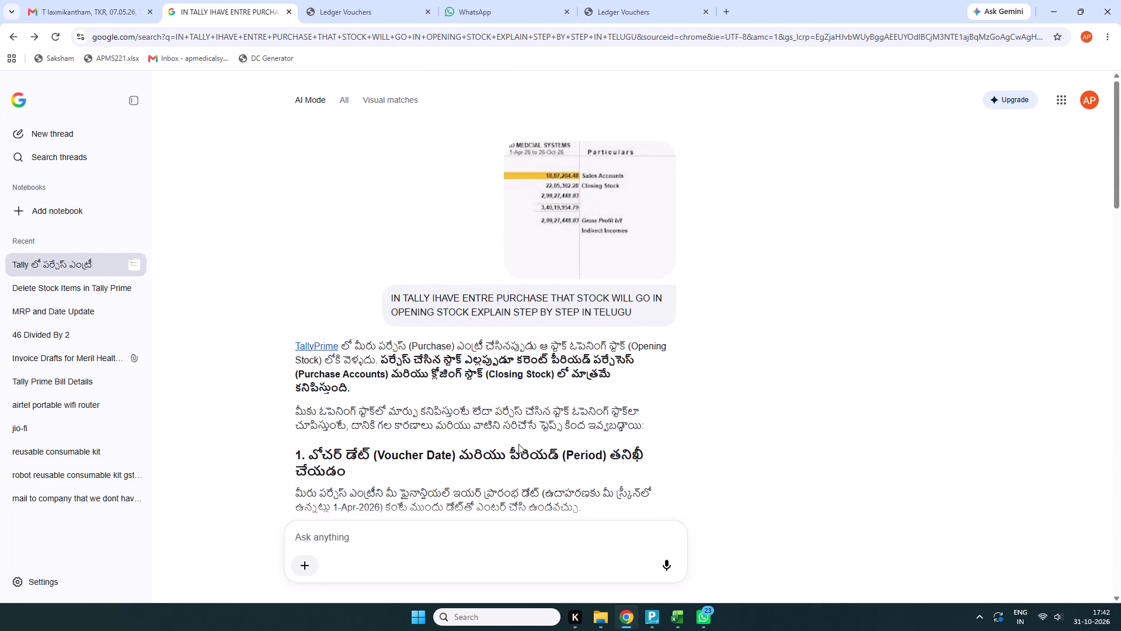
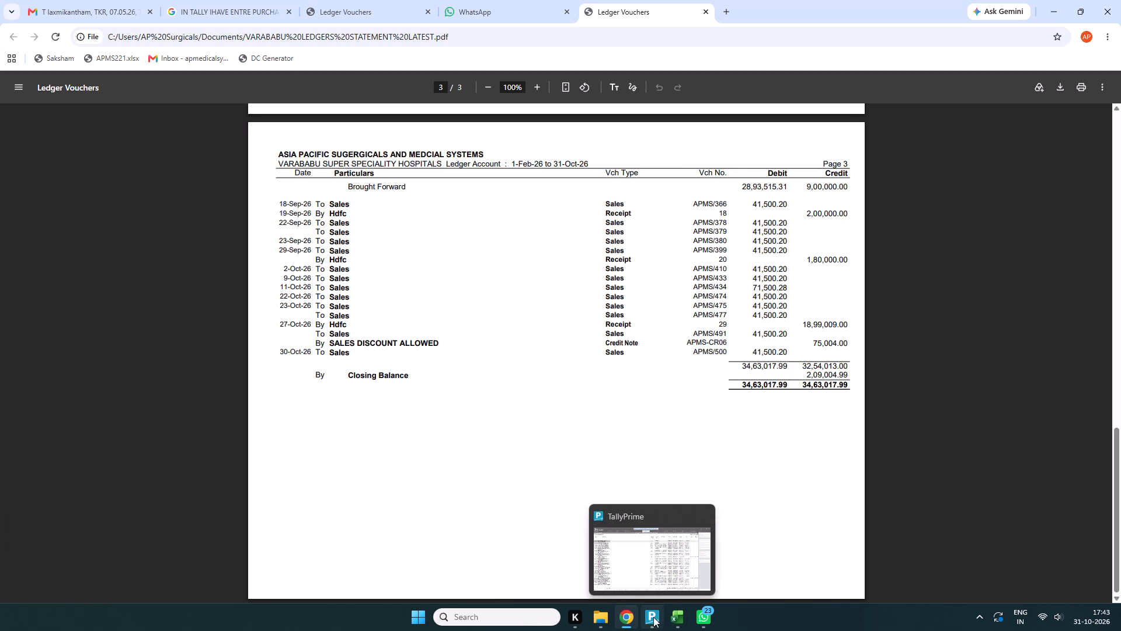
Switch to TallyPrime and export the September columnar sales register as DayBook.xml, keeping the XML (Data Interchange) format, and dismiss the opened export folder.
left_click(643, 564)
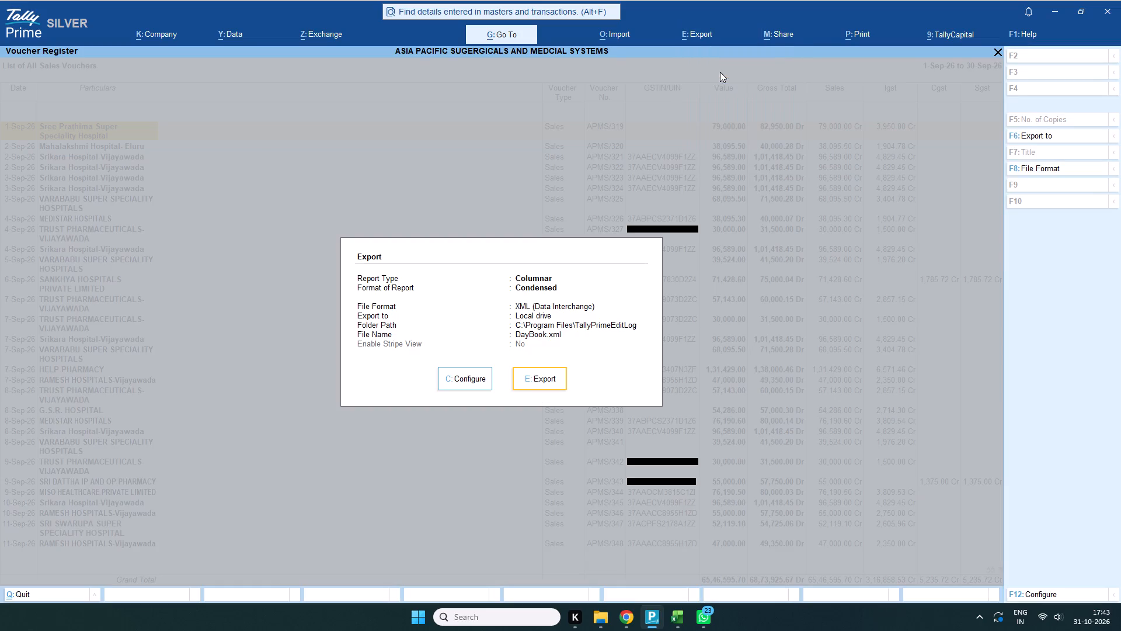
left_click(541, 382)
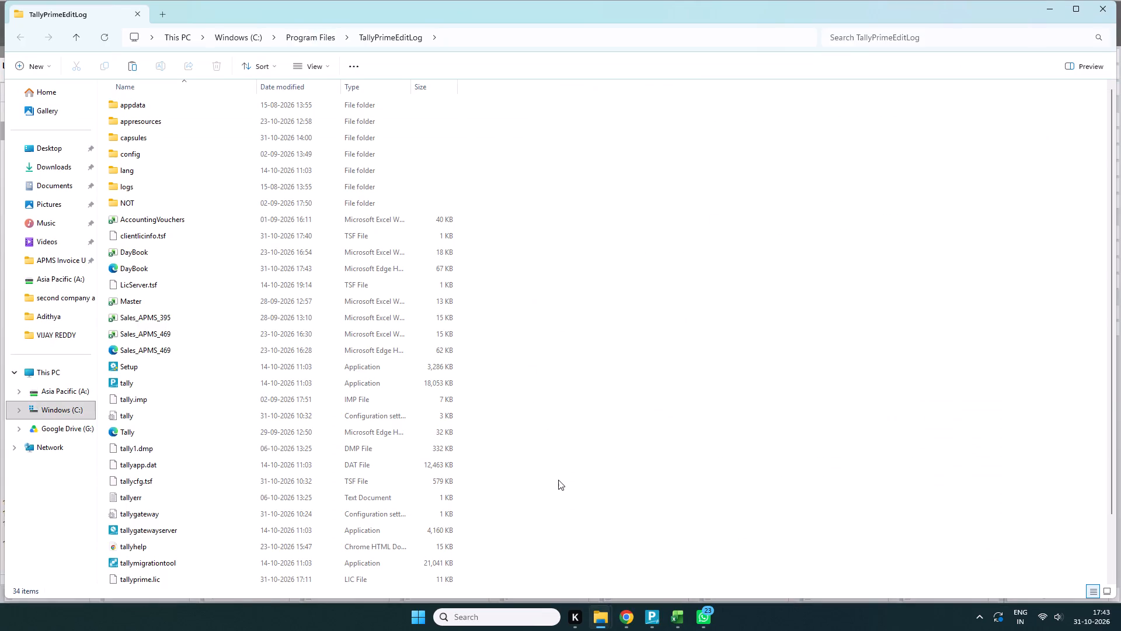
scroll(565, 391, "up", 3)
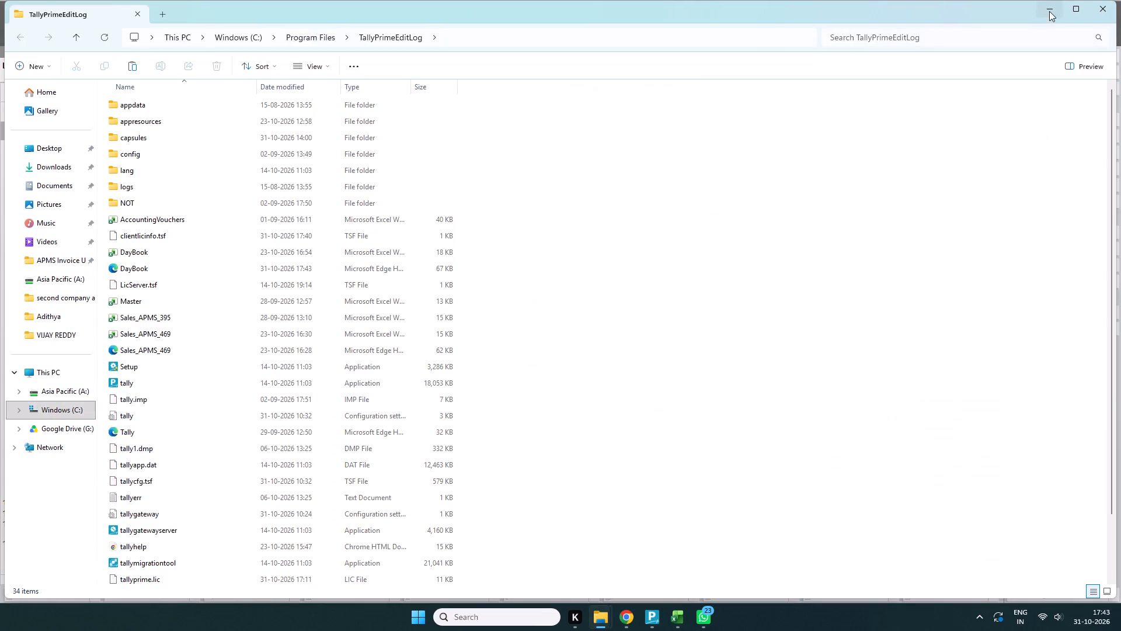
left_click(1049, 6)
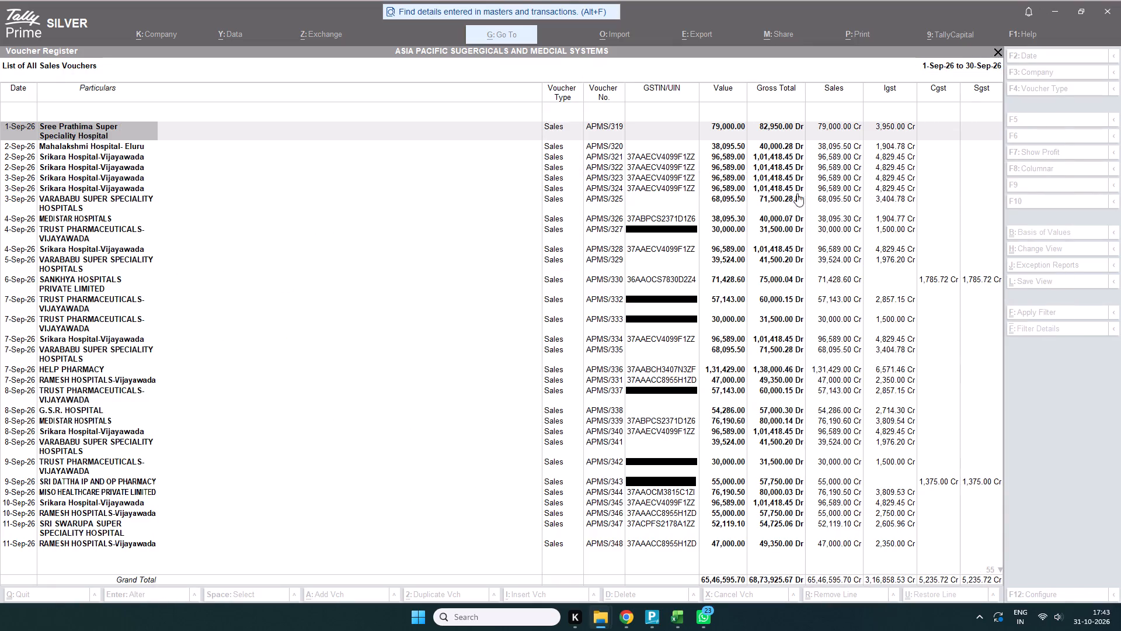
Reopen the export settings for the current September sales register.
left_click(918, 126)
left_click(701, 30)
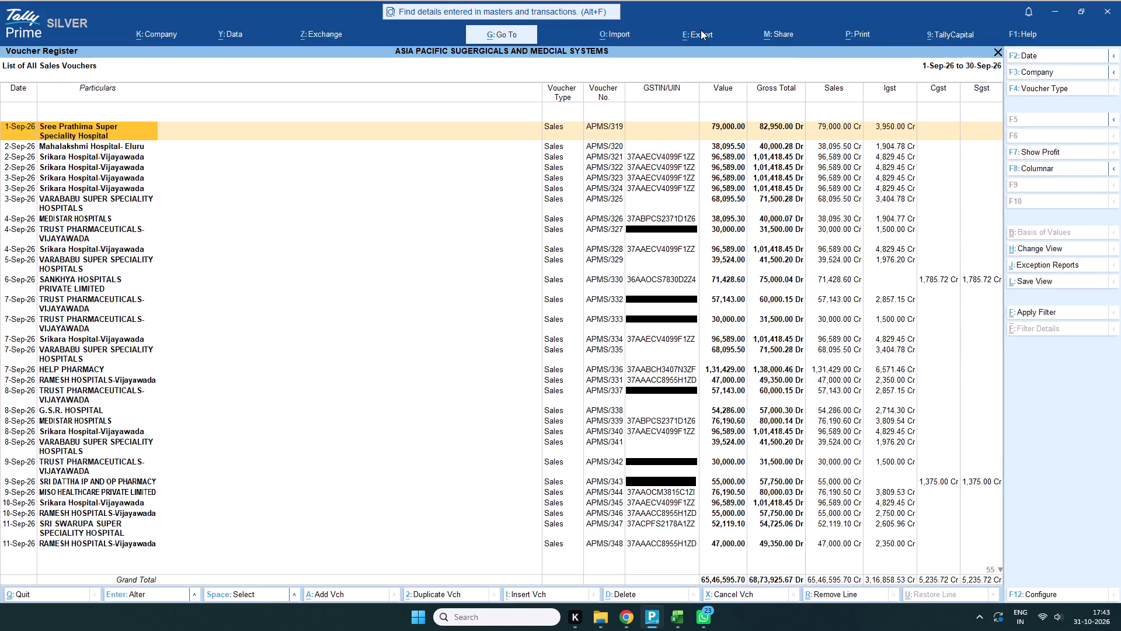
left_click(730, 74)
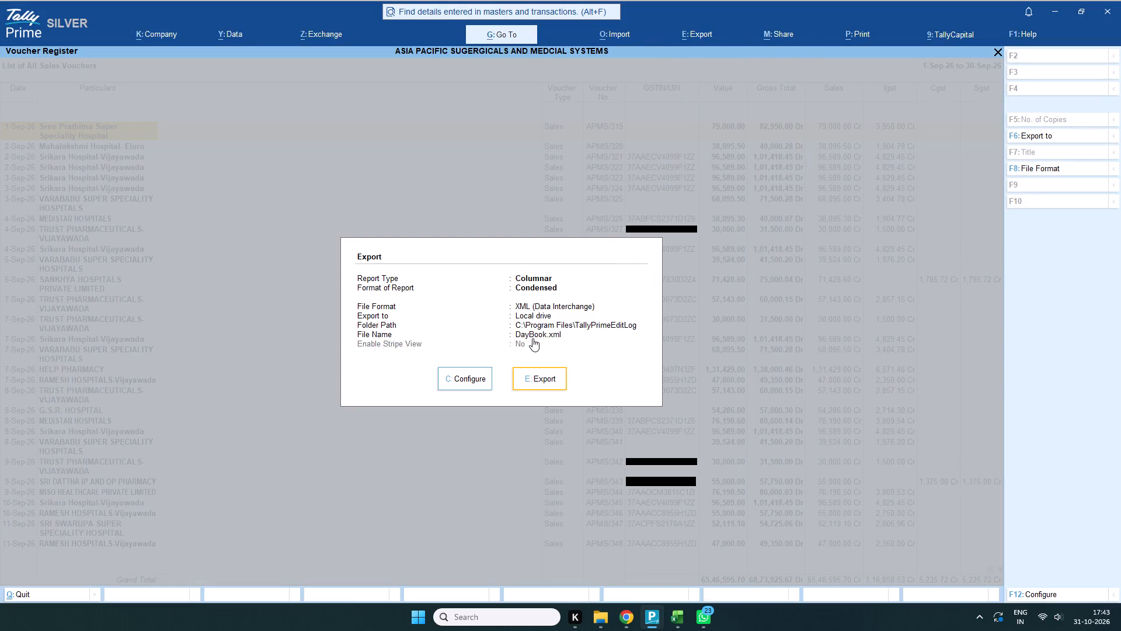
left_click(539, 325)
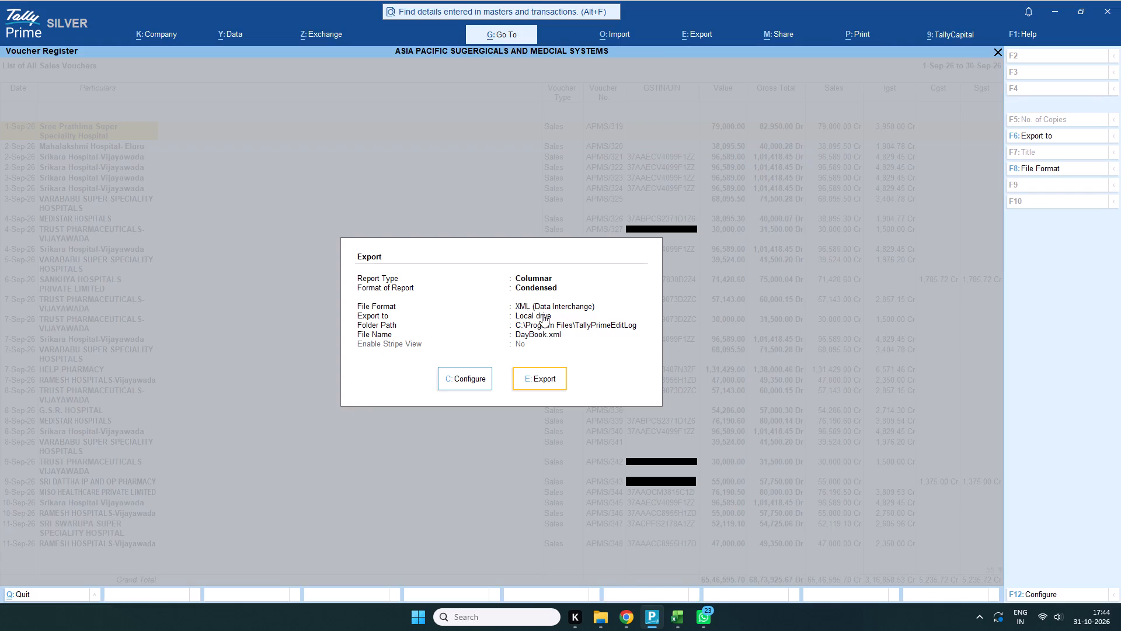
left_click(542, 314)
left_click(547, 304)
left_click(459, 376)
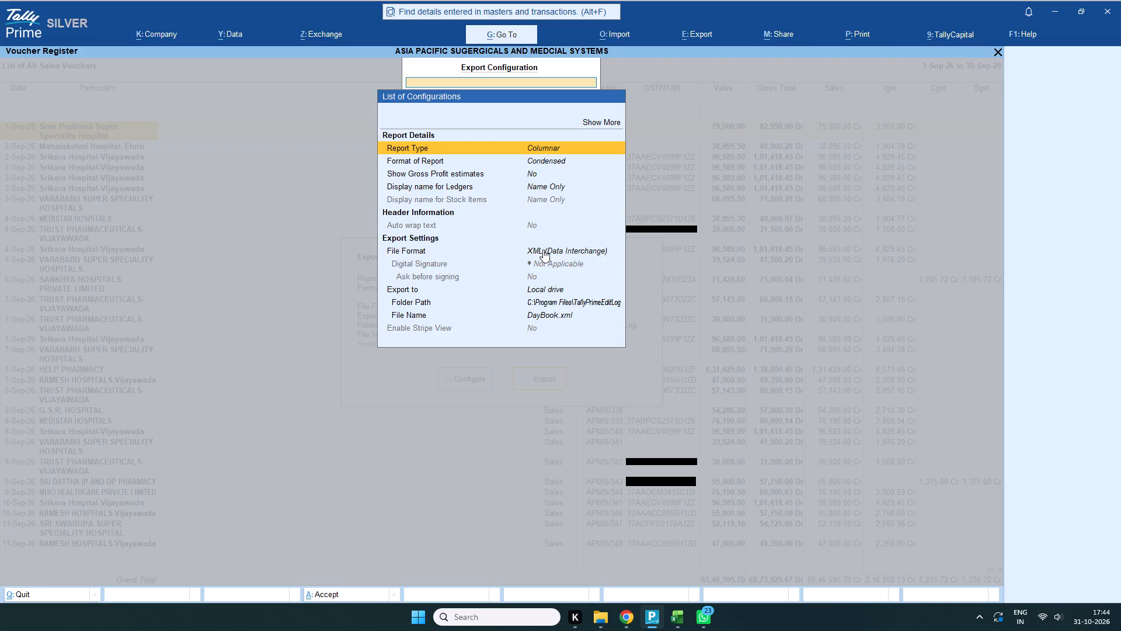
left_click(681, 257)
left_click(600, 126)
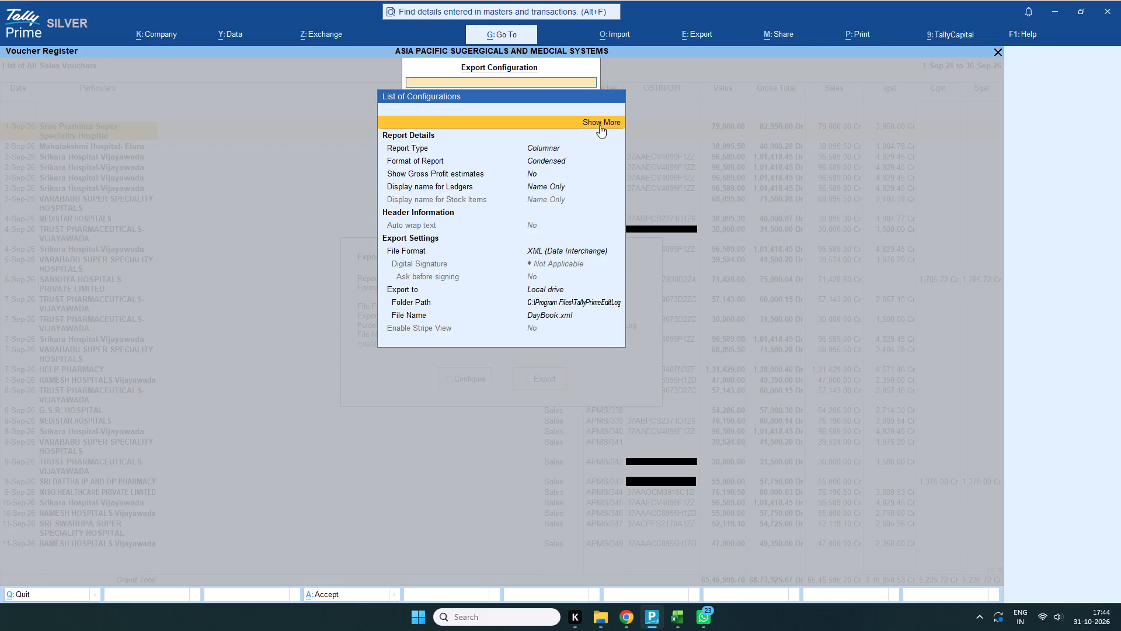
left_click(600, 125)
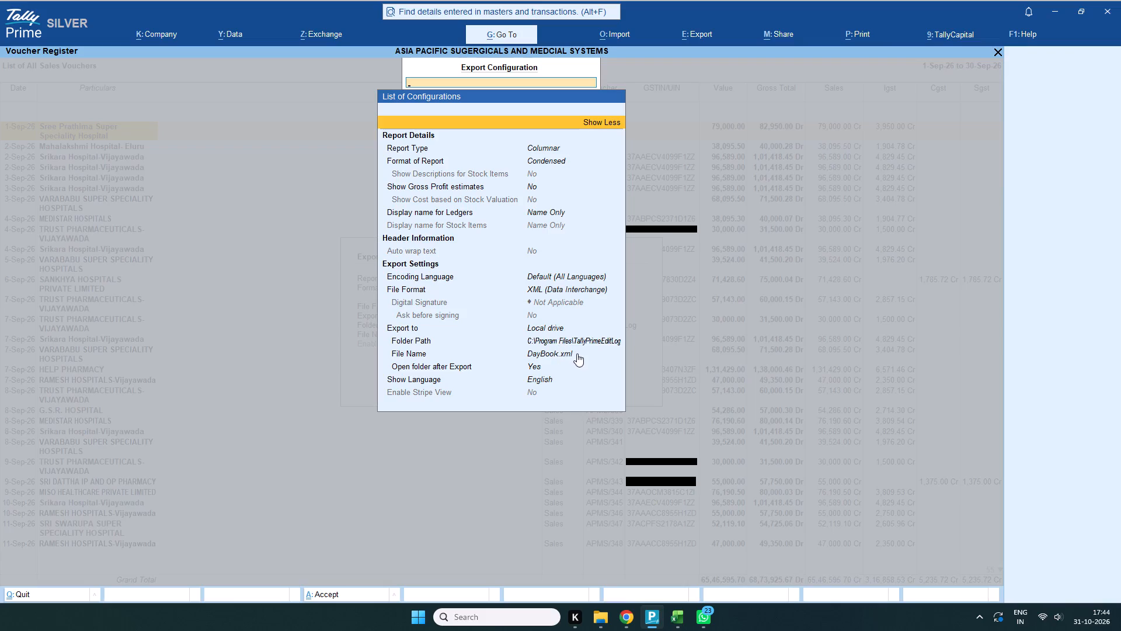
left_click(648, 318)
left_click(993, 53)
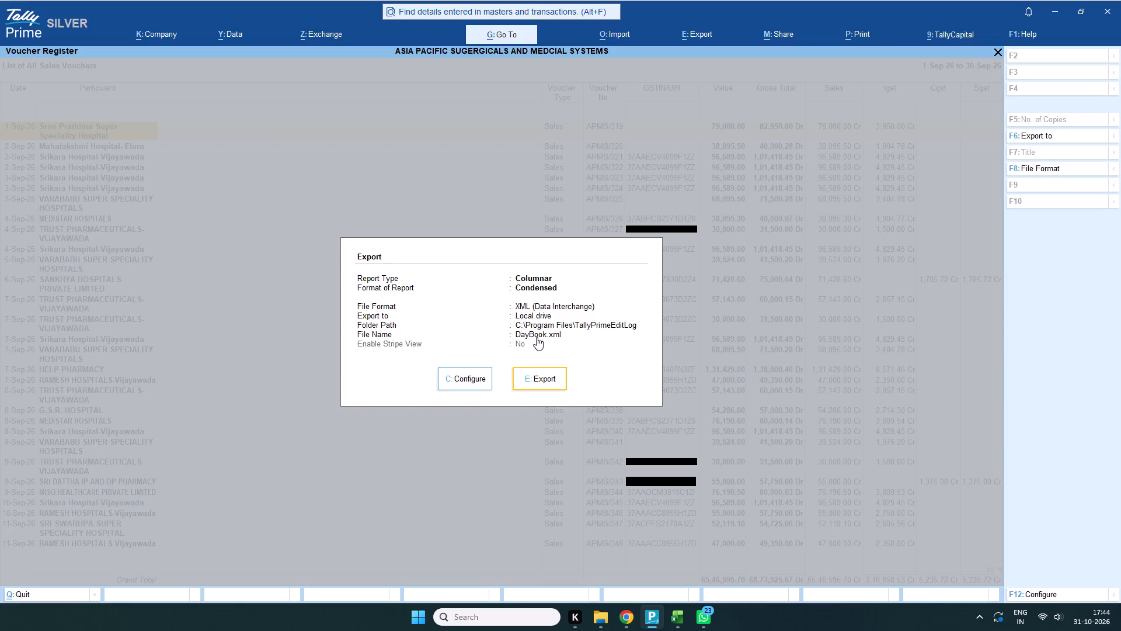
Set the export file format to Excel (Spreadsheet) and export the September sales register.
left_click(1033, 168)
scroll(663, 355, "up", 2)
scroll(663, 351, "down", 2)
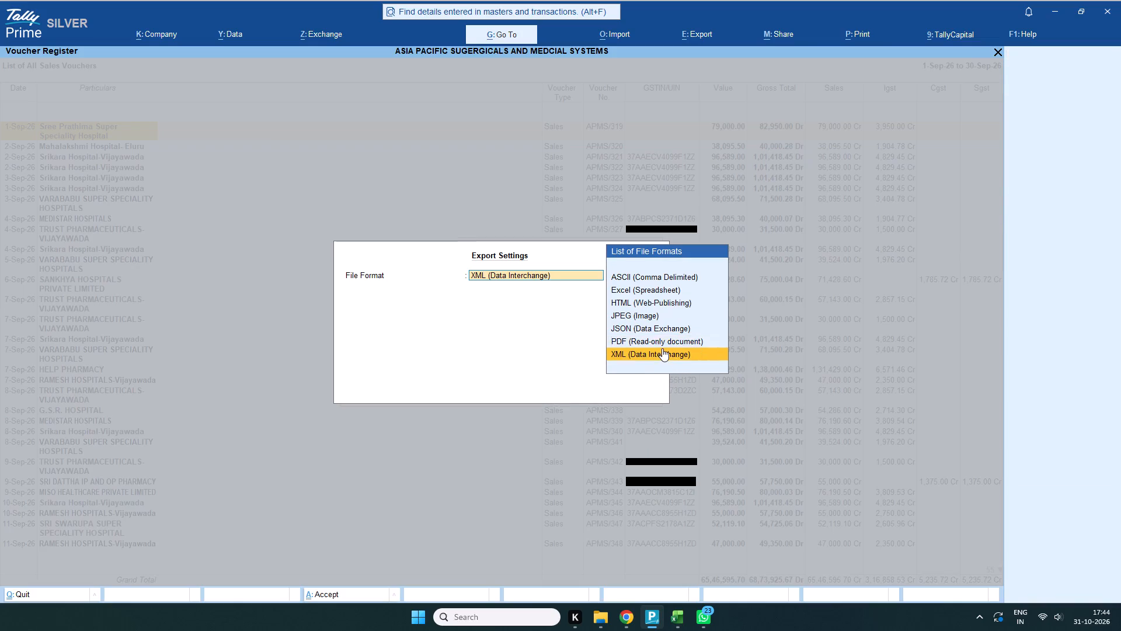
scroll(660, 338, "up", 6)
scroll(655, 293, "down", 2)
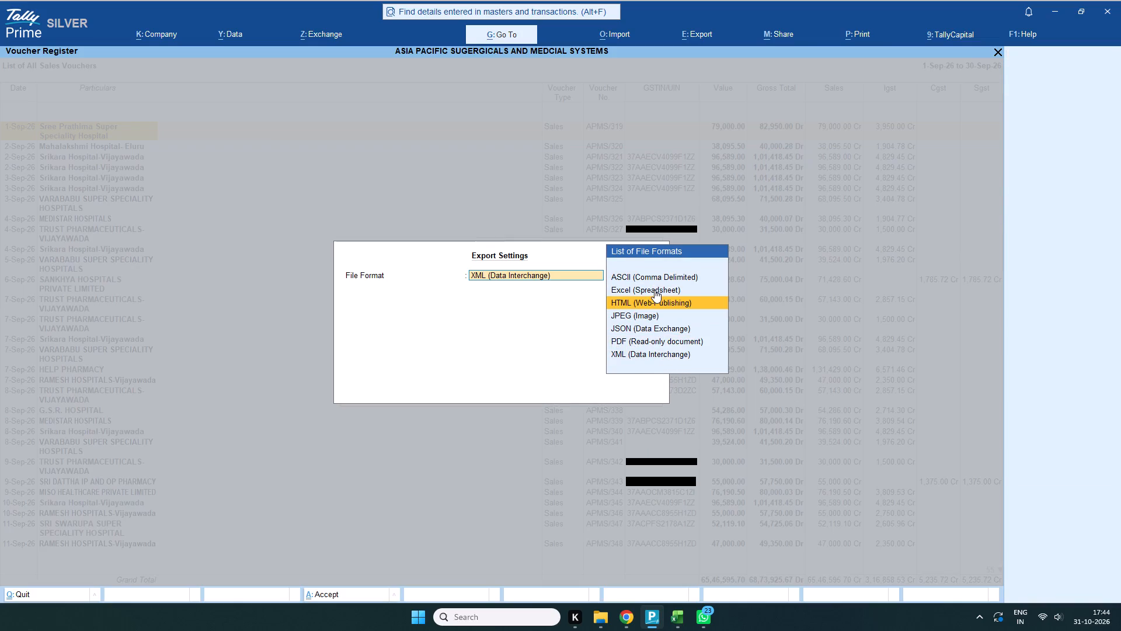
scroll(655, 290, "up", 1)
left_click(655, 290)
left_click(539, 375)
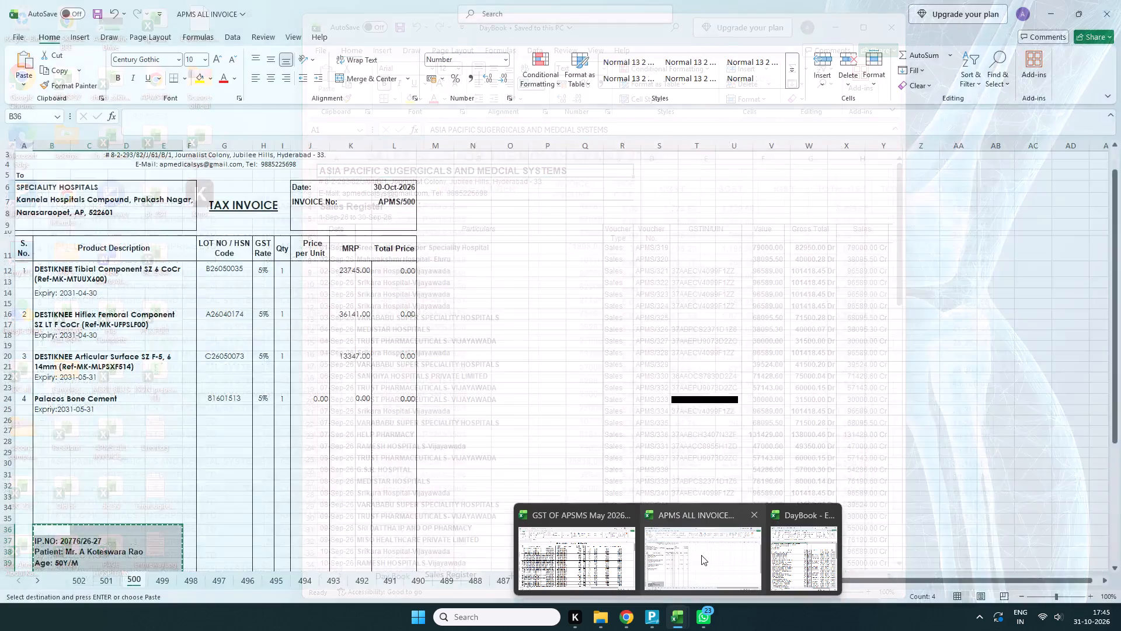
Switch to the exported DayBook workbook in Excel, maximize it and examine the Sales Register sheet's party, GSTIN/UIN and tax columns.
left_click(811, 553)
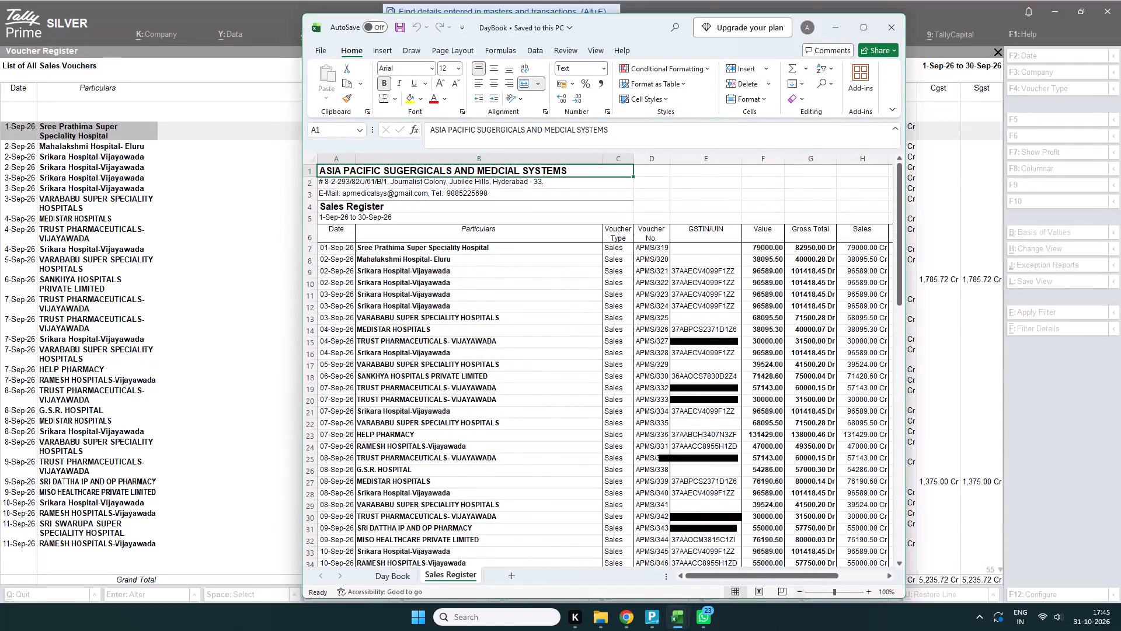
left_click(859, 23)
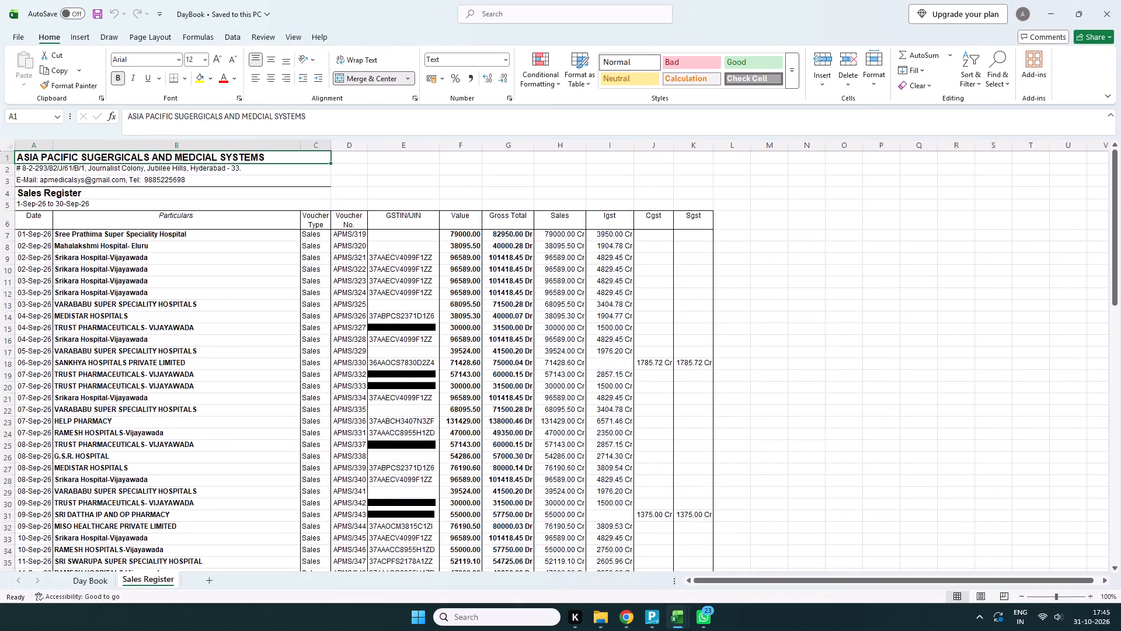
scroll(788, 330, "up", 1)
scroll(788, 329, "down", 1)
scroll(788, 324, "up", 2)
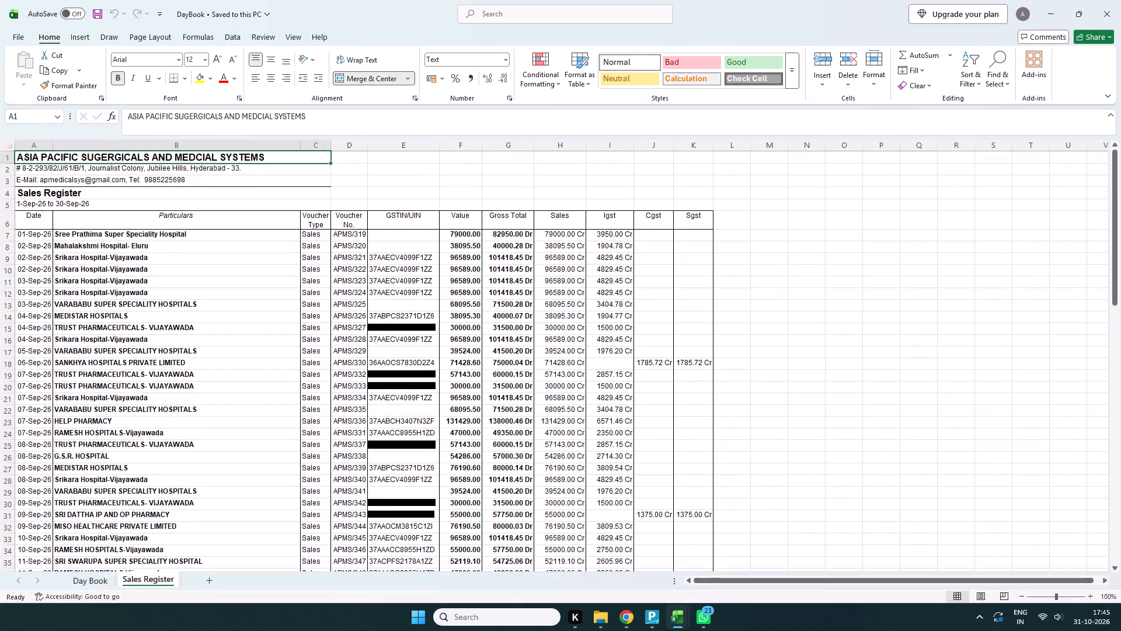
left_click(370, 161)
scroll(367, 193, "up", 1)
scroll(367, 193, "down", 3)
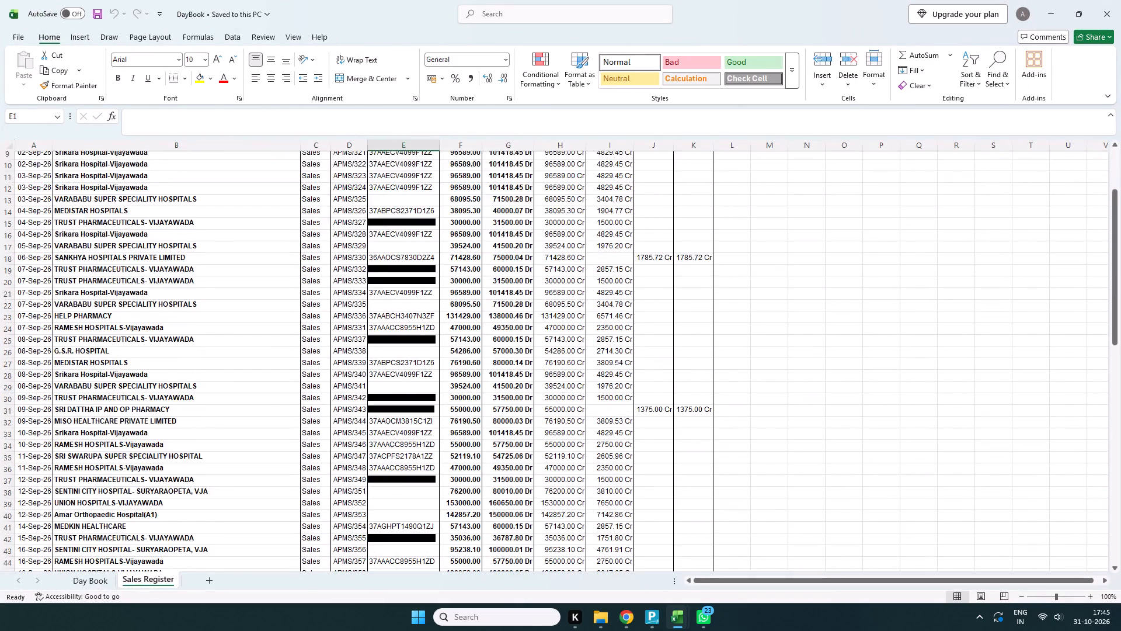
scroll(367, 191, "up", 6)
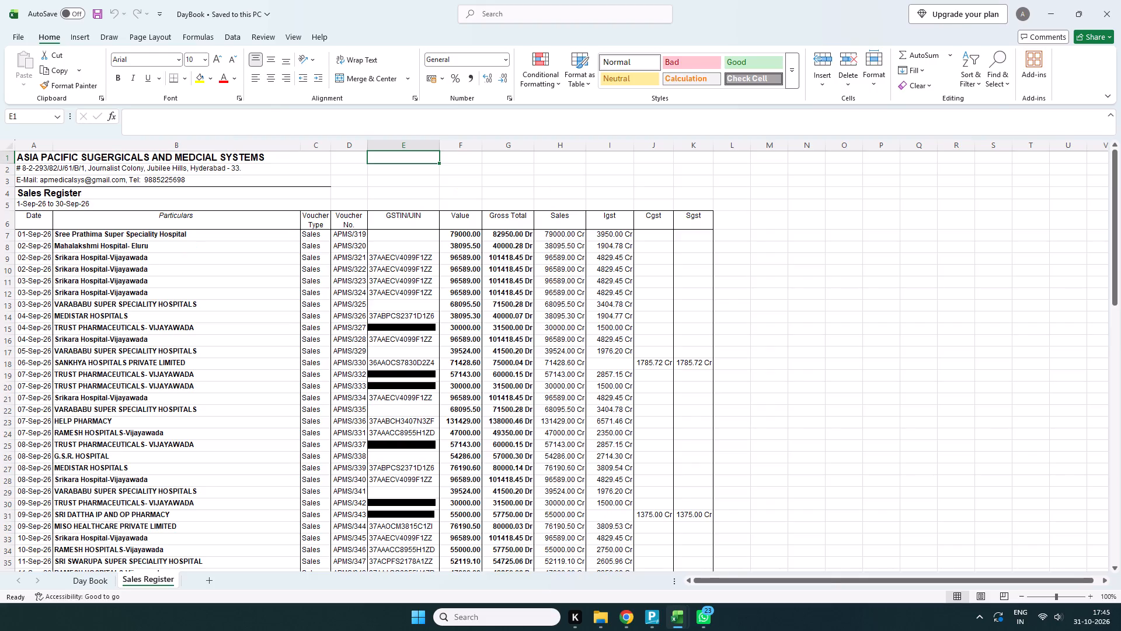
Clear the contents of cells A1:F8 on the Day Book sheet.
left_click(81, 580)
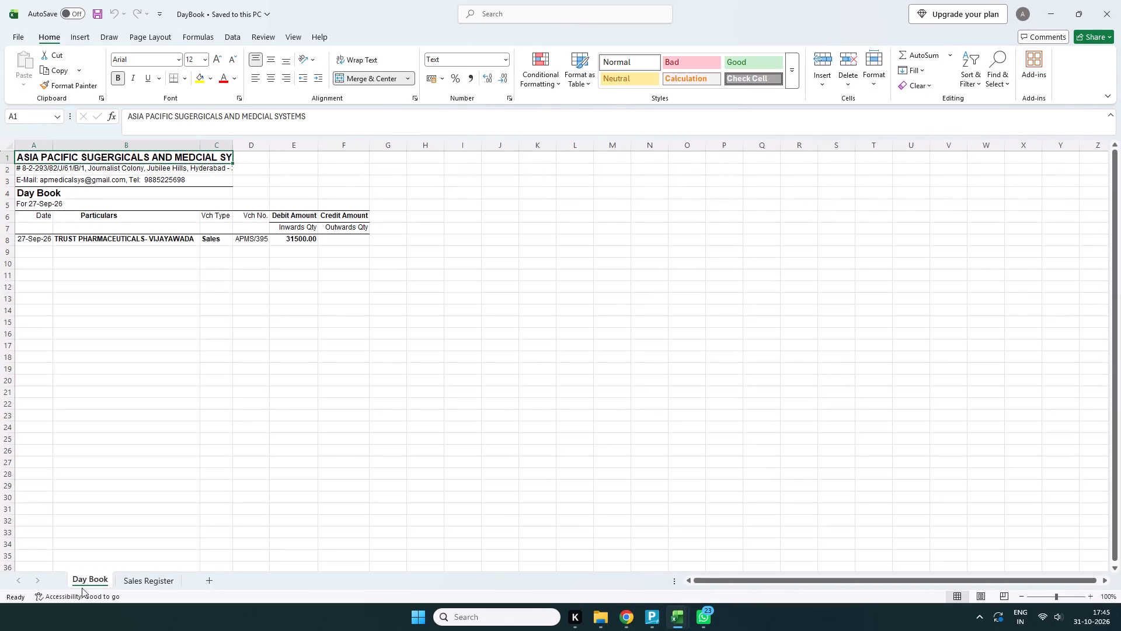
scroll(208, 345, "down", 2)
scroll(208, 345, "up", 7)
left_click_drag(21, 158, 363, 243)
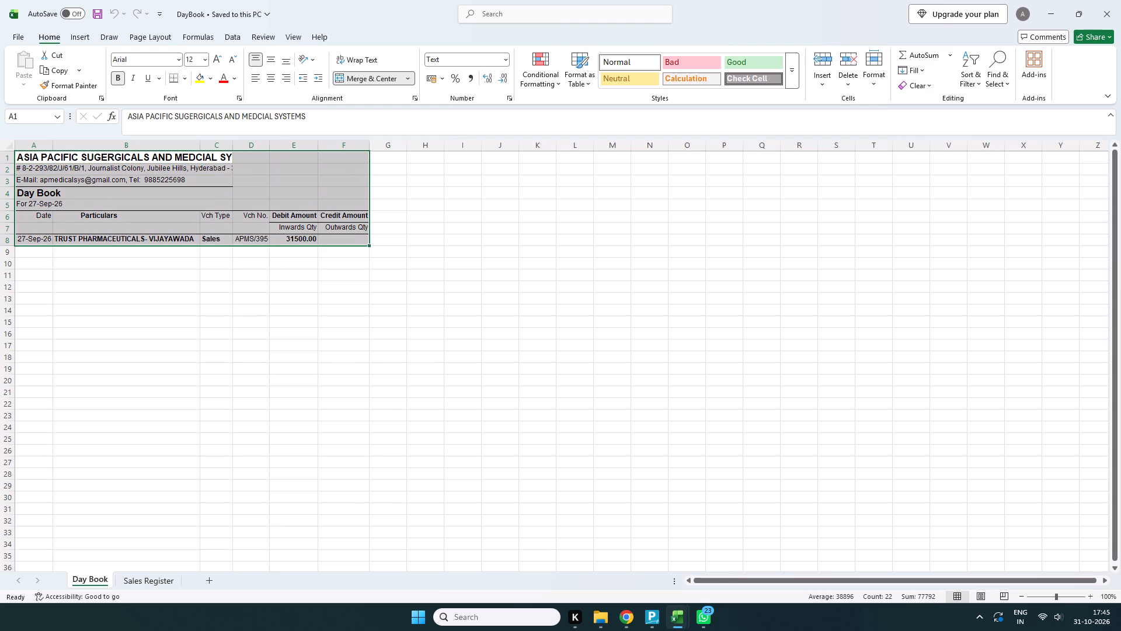
key("Delete")
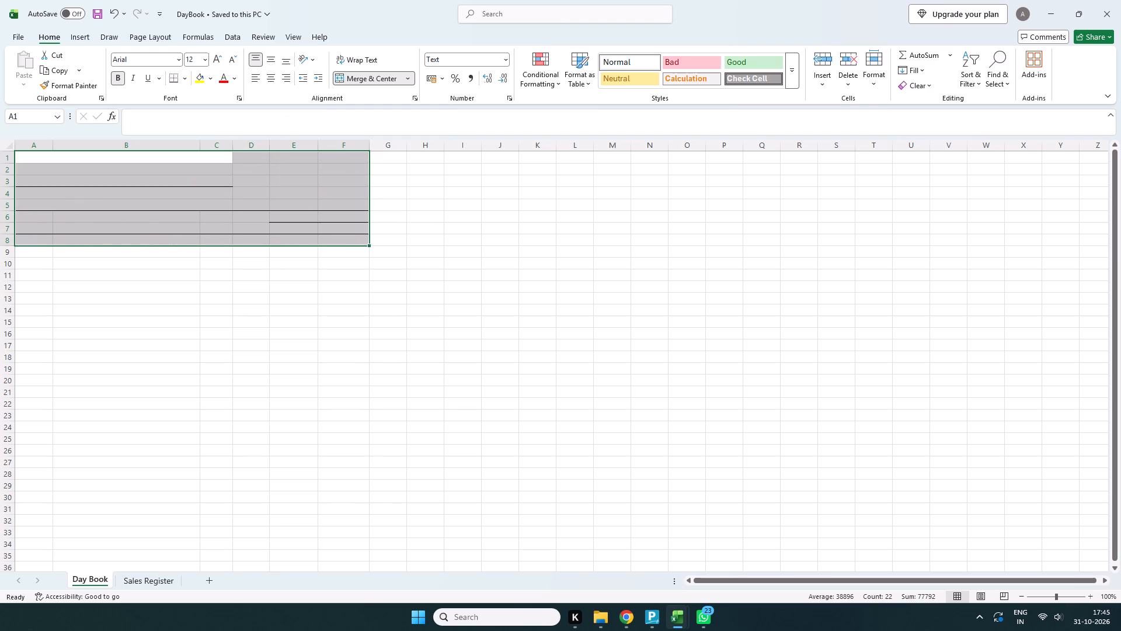
left_click(484, 264)
Remove the leftover borders on the Day Book sheet from the merged row 4 heading and cells A6:G9.
left_click_drag(20, 187, 81, 193)
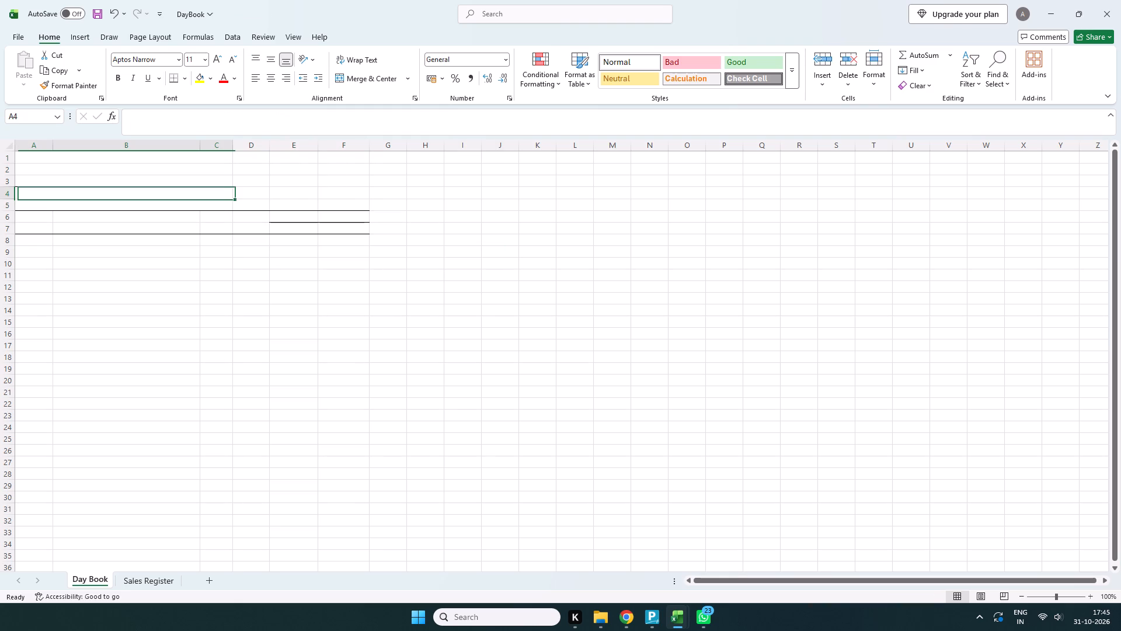
left_click_drag(81, 193, 186, 189)
left_click(186, 75)
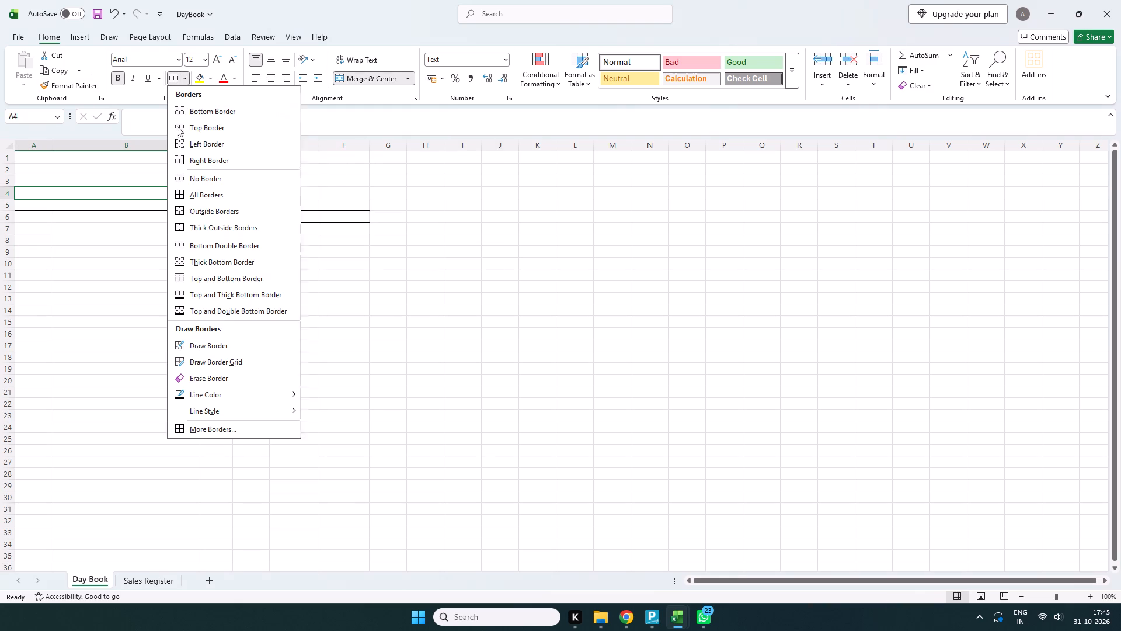
left_click(191, 182)
left_click(221, 235)
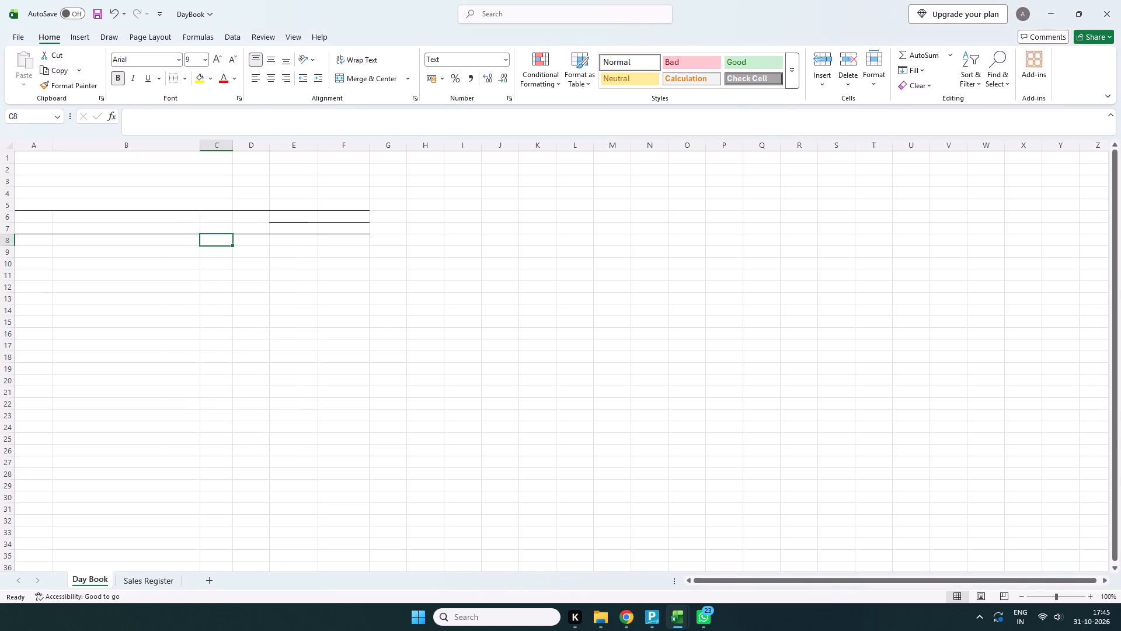
left_click(214, 214)
left_click_drag(19, 212, 106, 212)
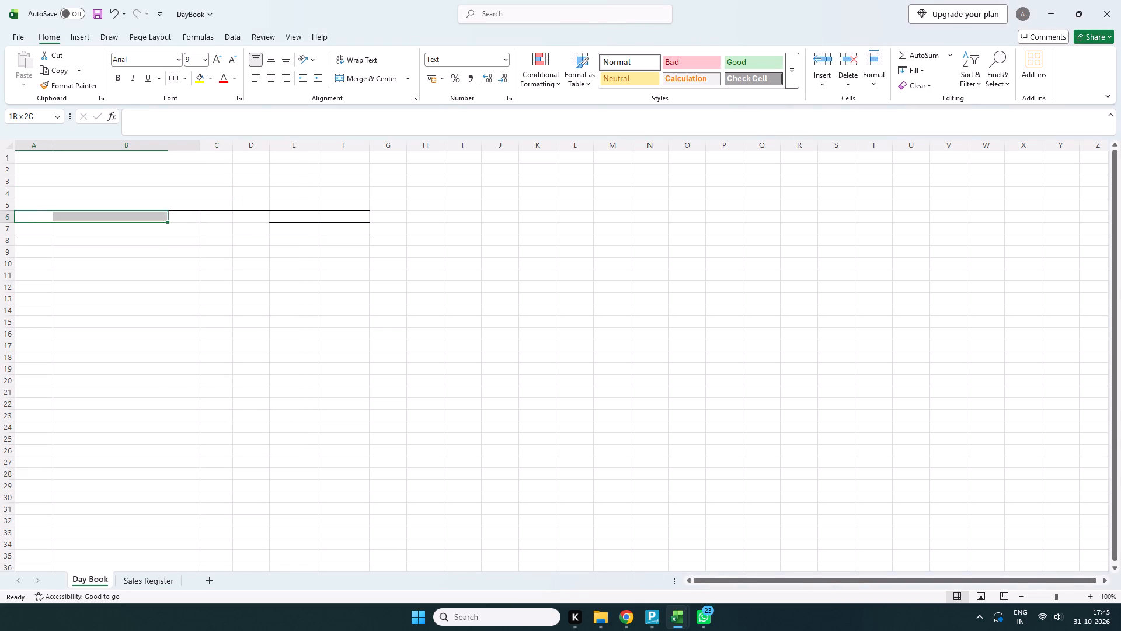
left_click_drag(106, 212, 373, 246)
left_click(184, 77)
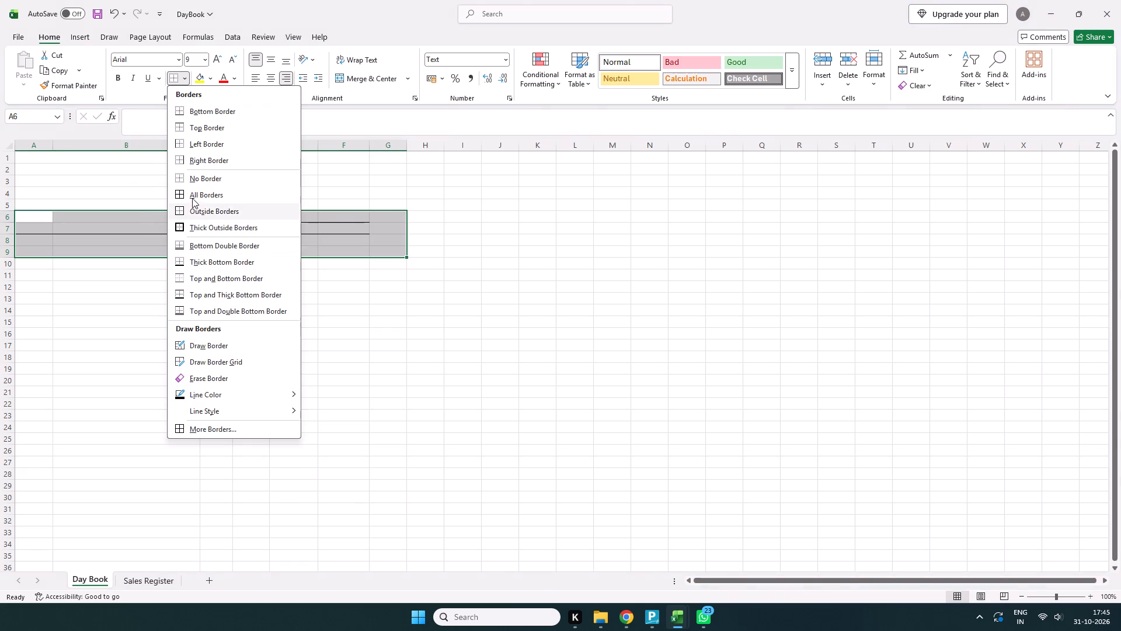
left_click(194, 180)
left_click(510, 262)
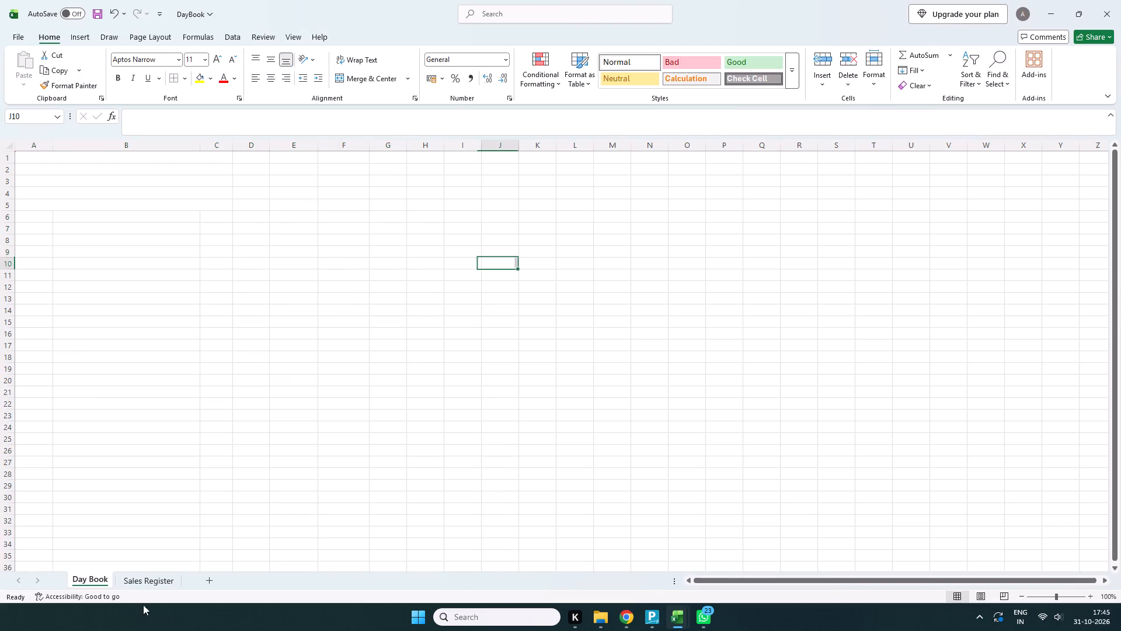
Switch to the Sales Register sheet and apply all borders to the company heading rows in cells A1:C3.
left_click(146, 589)
scroll(606, 425, "down", 2)
scroll(577, 435, "up", 3)
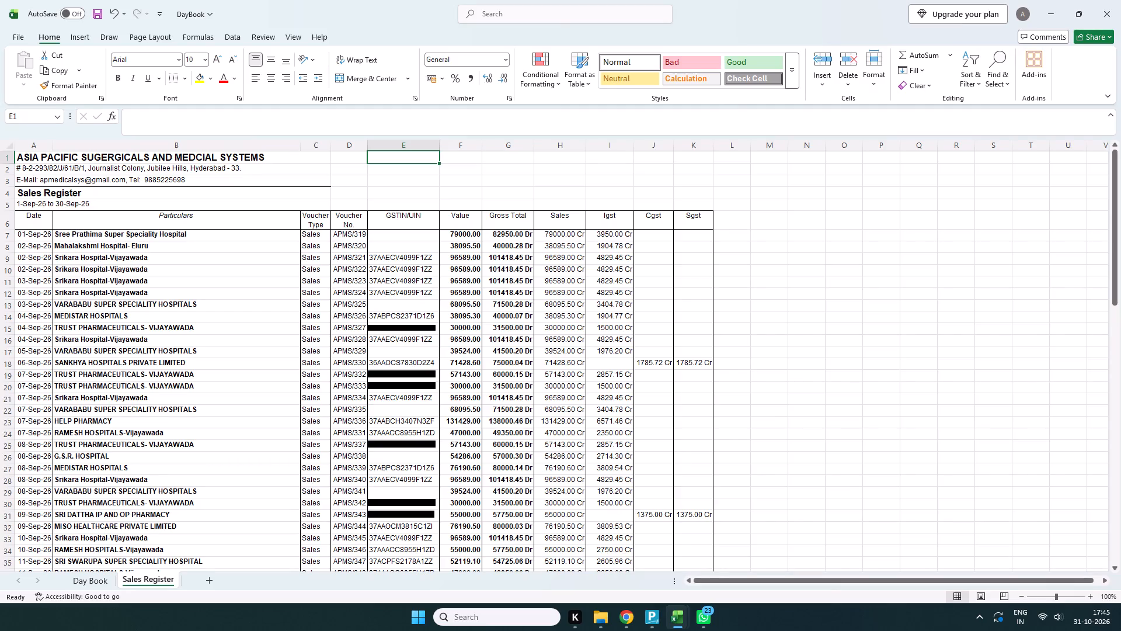
scroll(511, 360, "up", 2)
left_click_drag(20, 154, 338, 163)
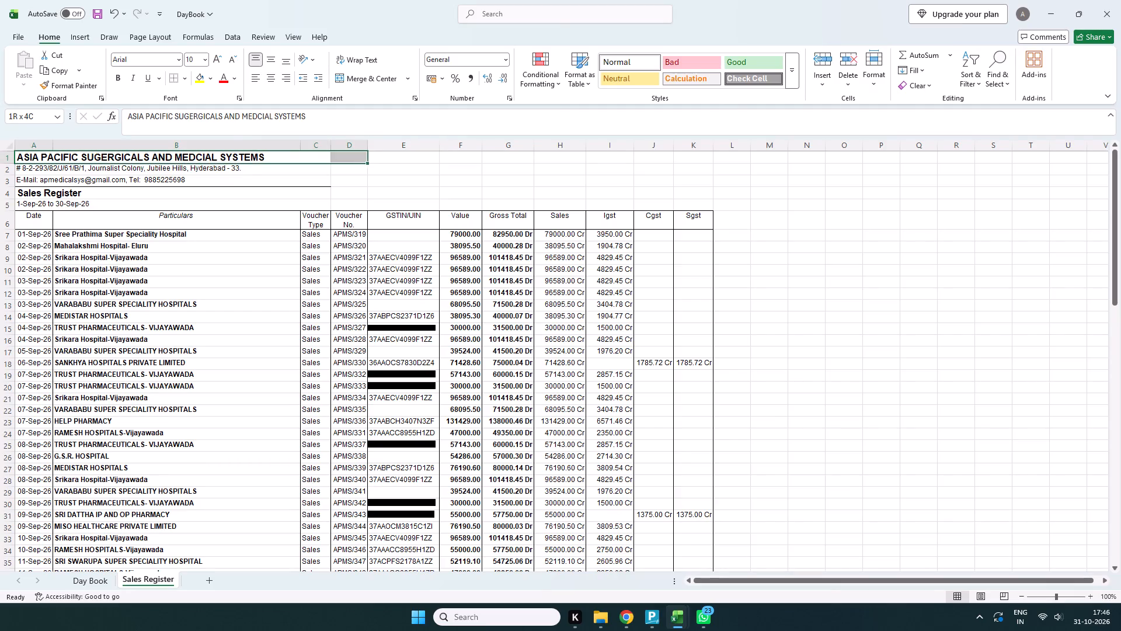
left_click_drag(338, 163, 322, 182)
left_click(186, 76)
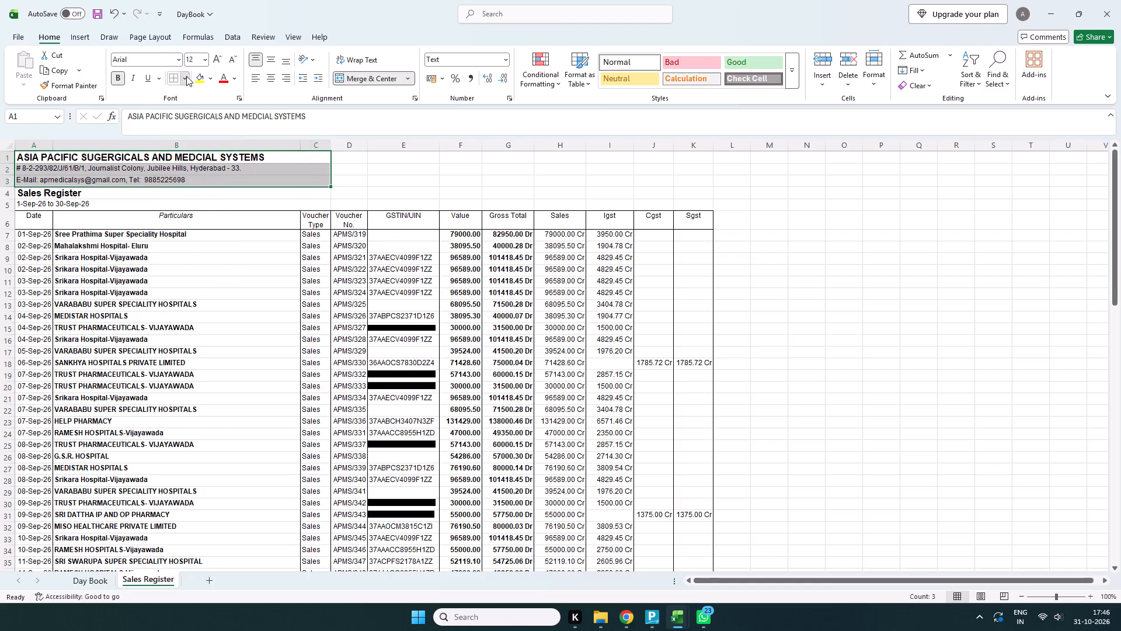
left_click(207, 197)
left_click(390, 174)
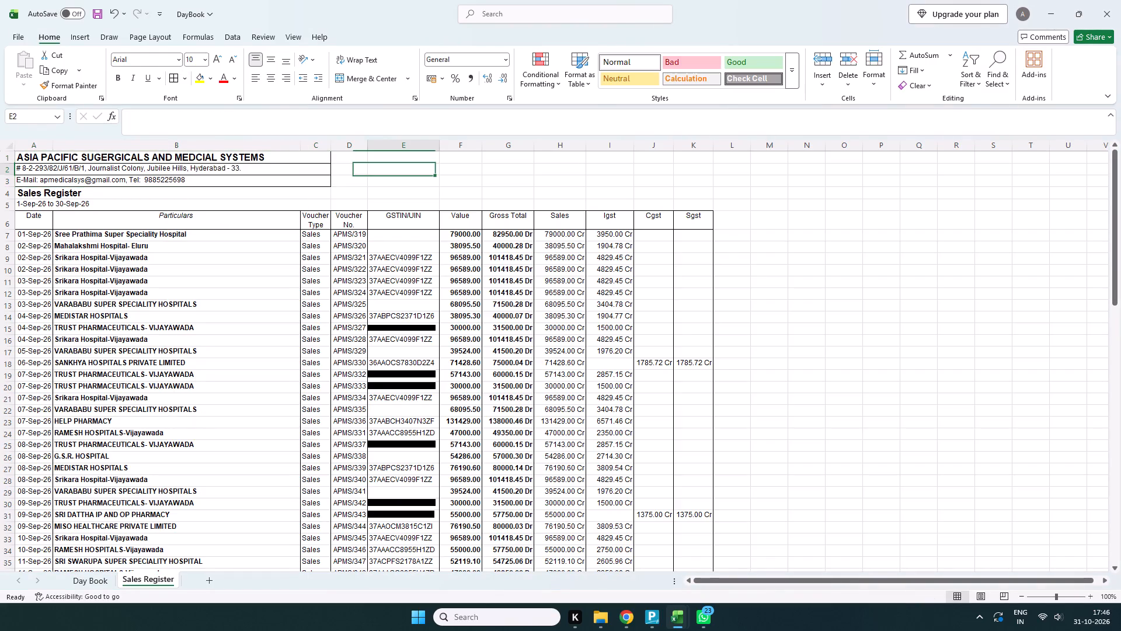
Examine the Sales Register sheet from the heading down to the Grand Total row, including the GSTIN/UIN, Igst, Cgst and Sgst columns.
scroll(785, 250, "down", 3)
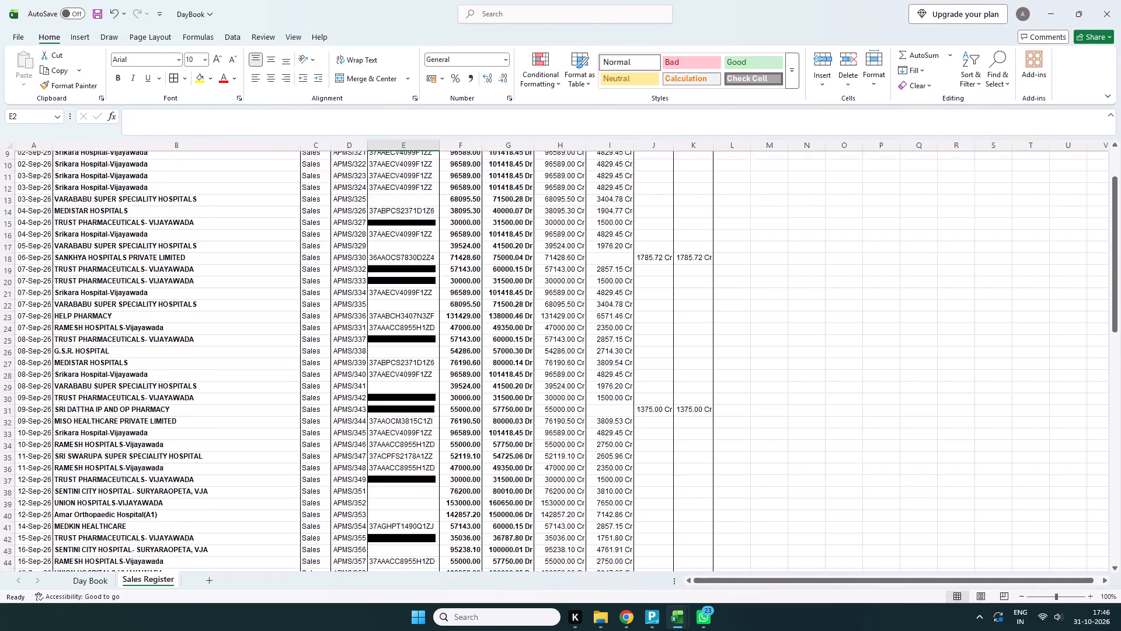
scroll(784, 251, "up", 6)
left_click_drag(330, 185, 330, 200)
left_click(387, 174)
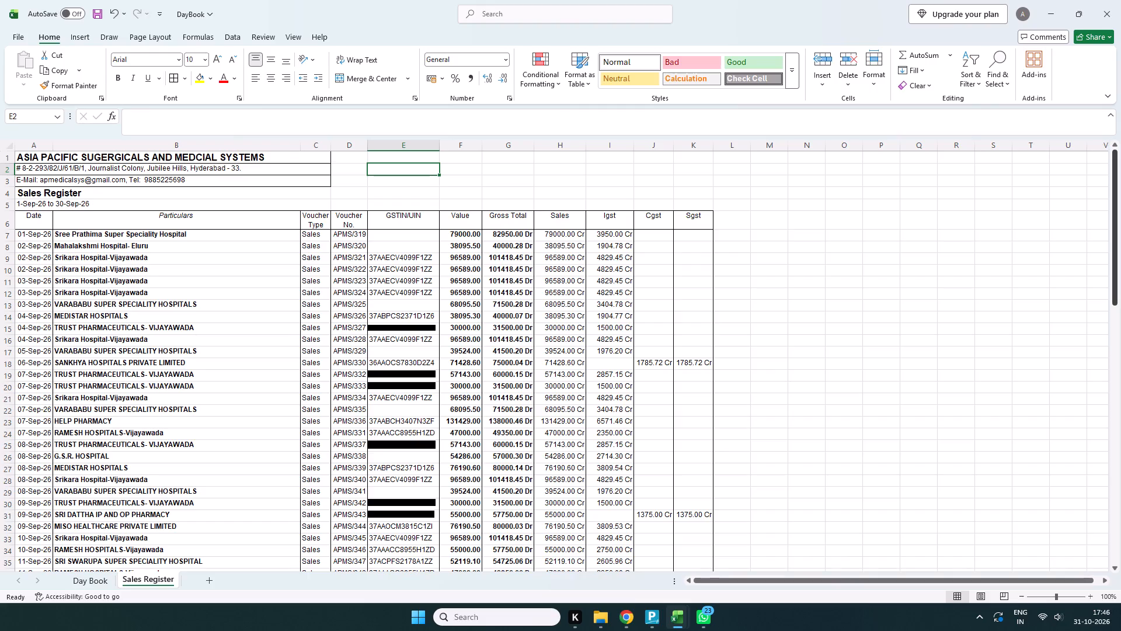
scroll(795, 252, "down", 1)
scroll(793, 253, "up", 1)
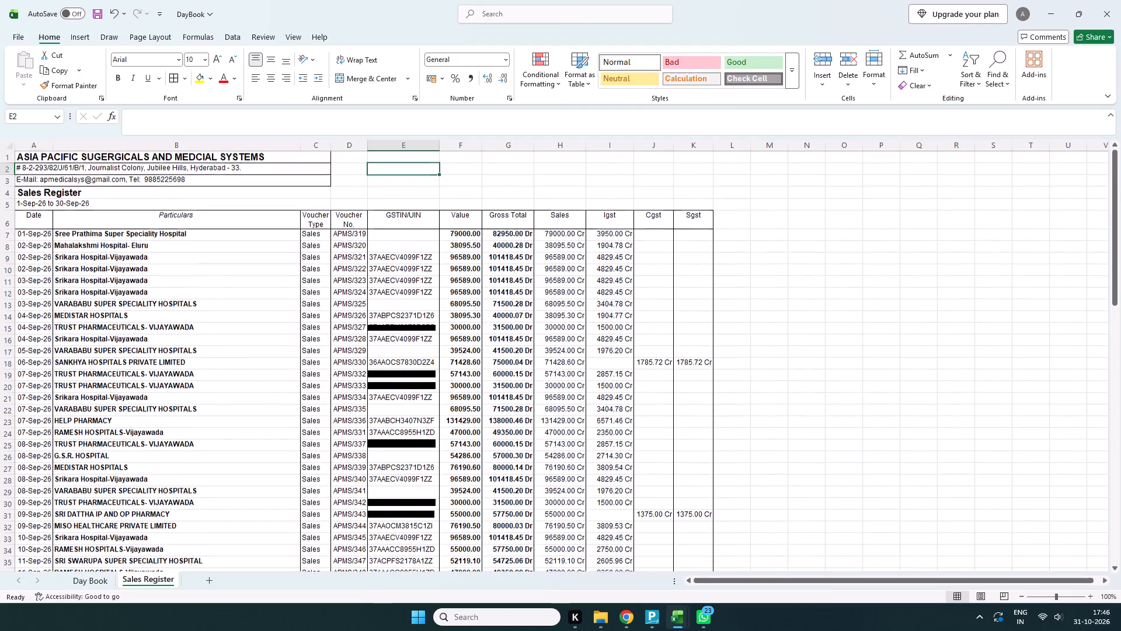
scroll(791, 254, "up", 1)
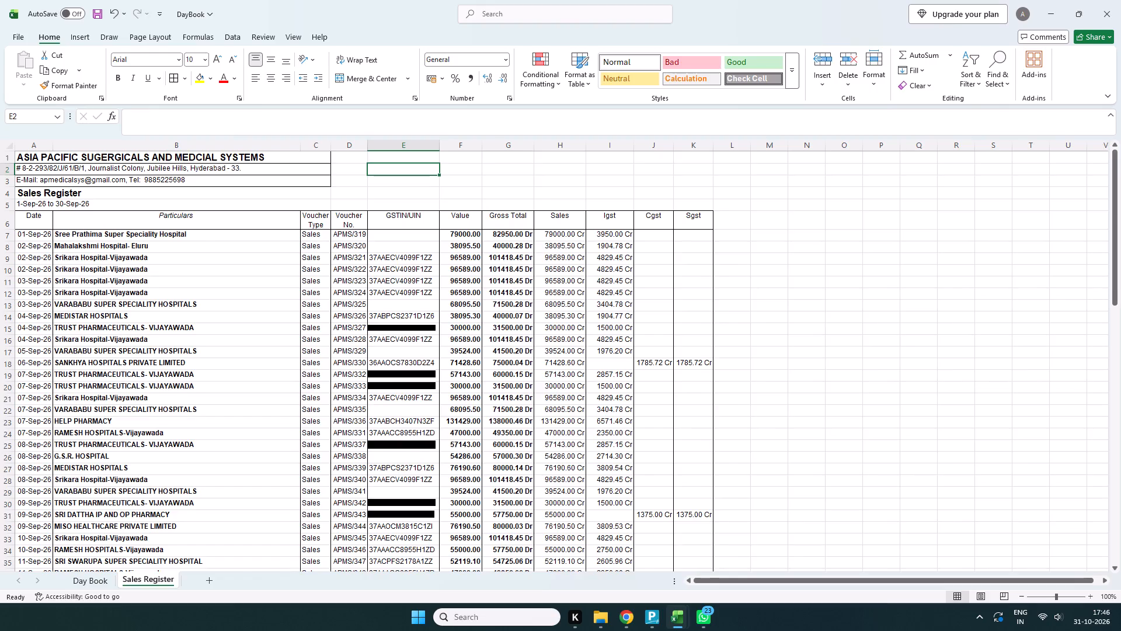
scroll(690, 286, "down", 20)
scroll(690, 286, "down", 6)
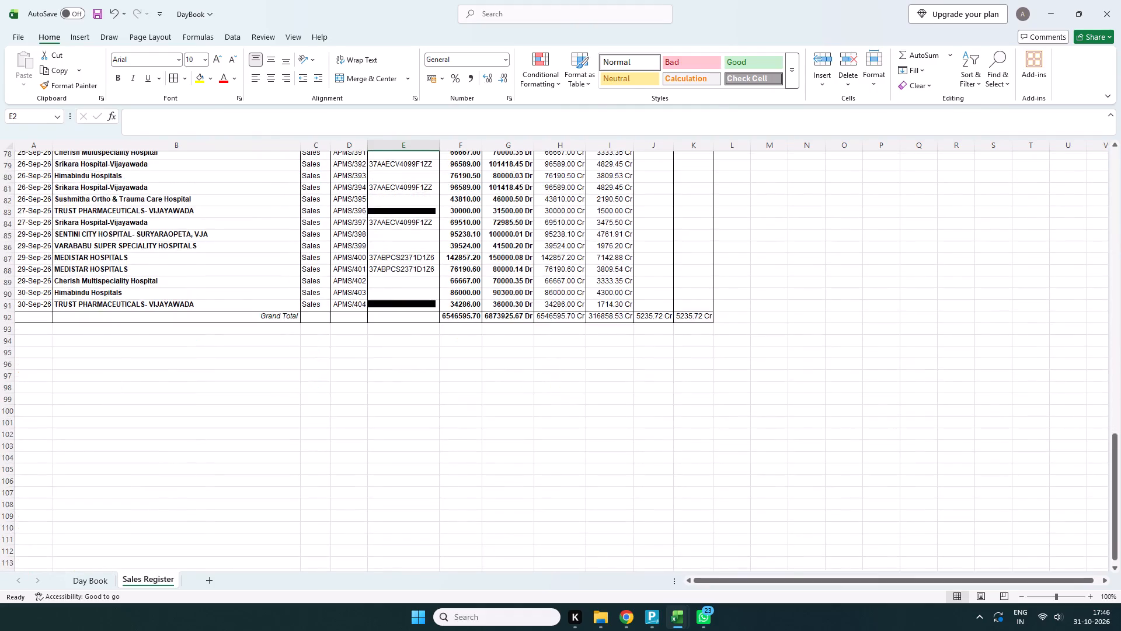
scroll(674, 298, "up", 4)
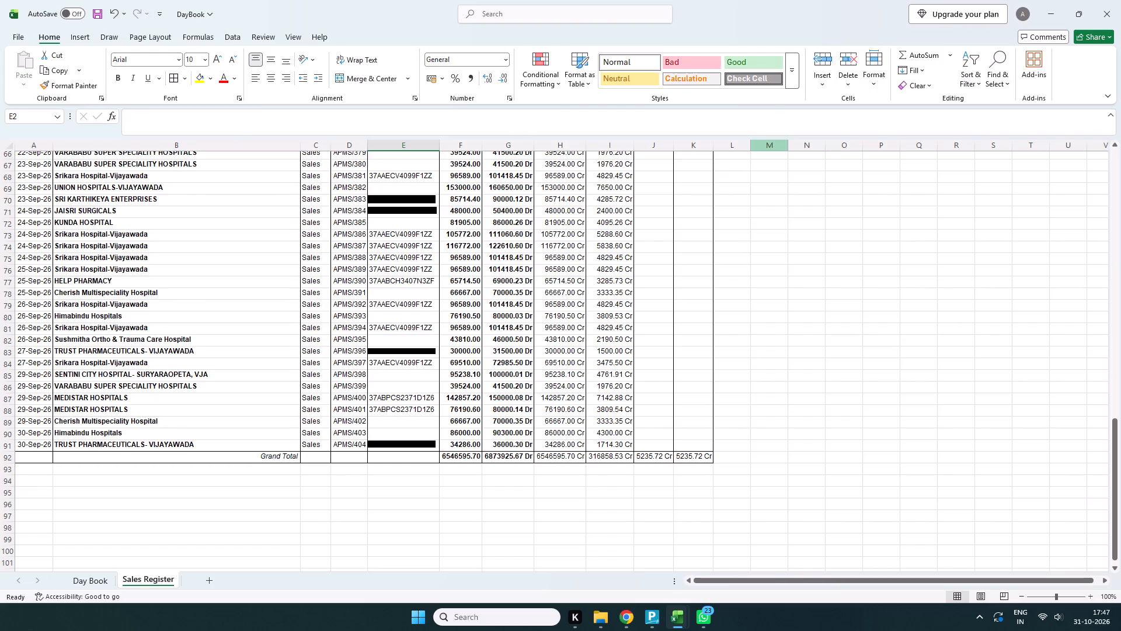
scroll(669, 292, "up", 1)
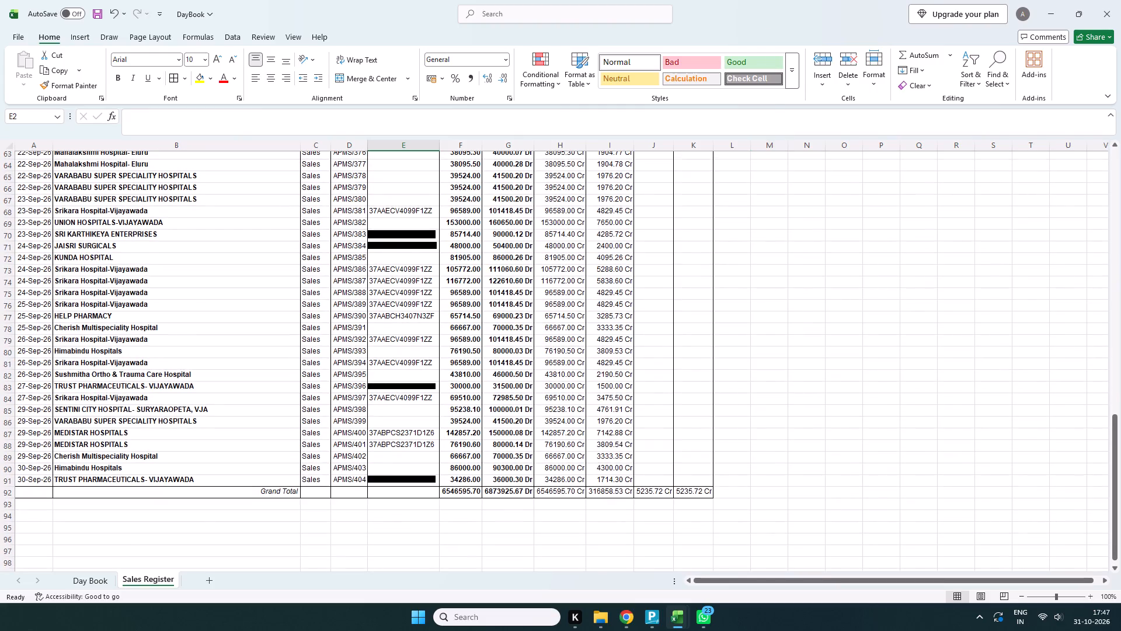
scroll(668, 300, "up", 17)
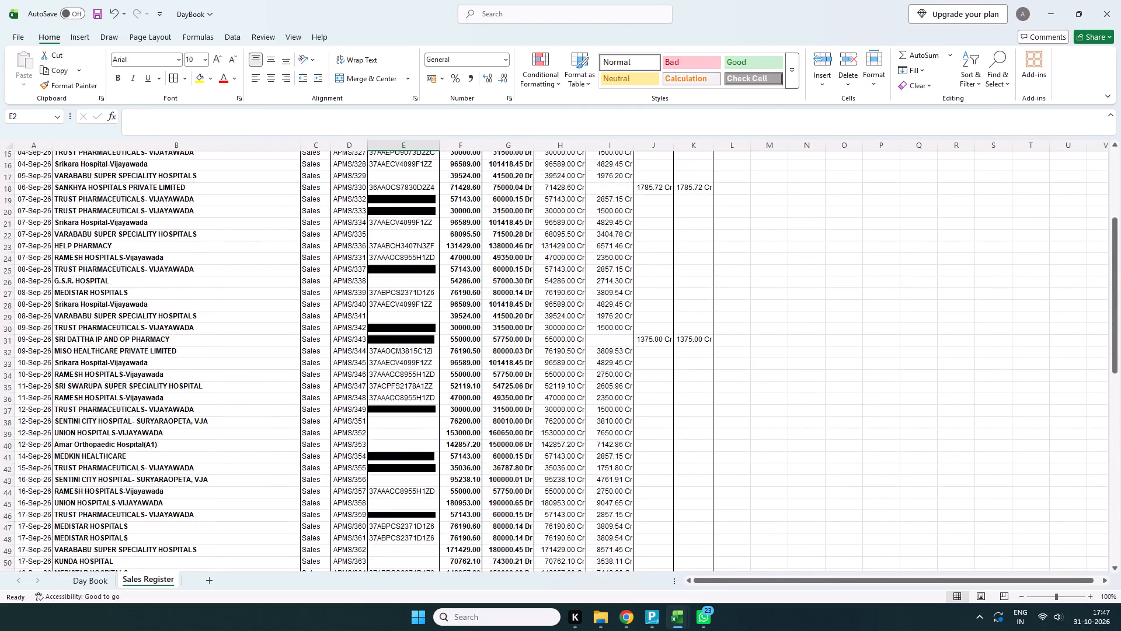
scroll(669, 295, "up", 10)
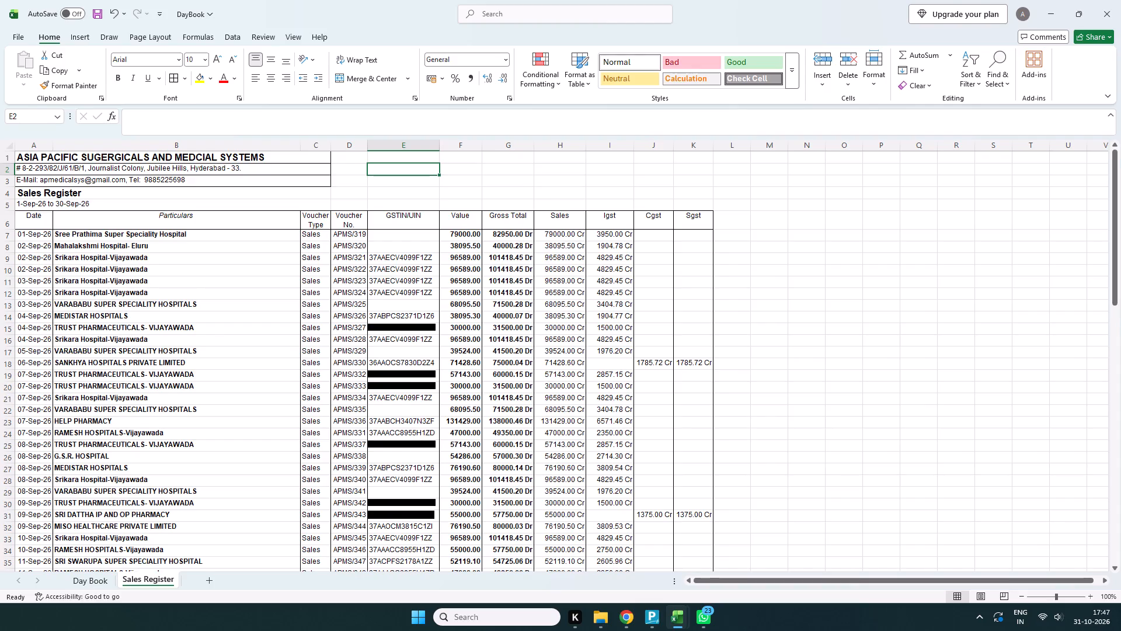
scroll(665, 321, "down", 1)
scroll(665, 322, "up", 6)
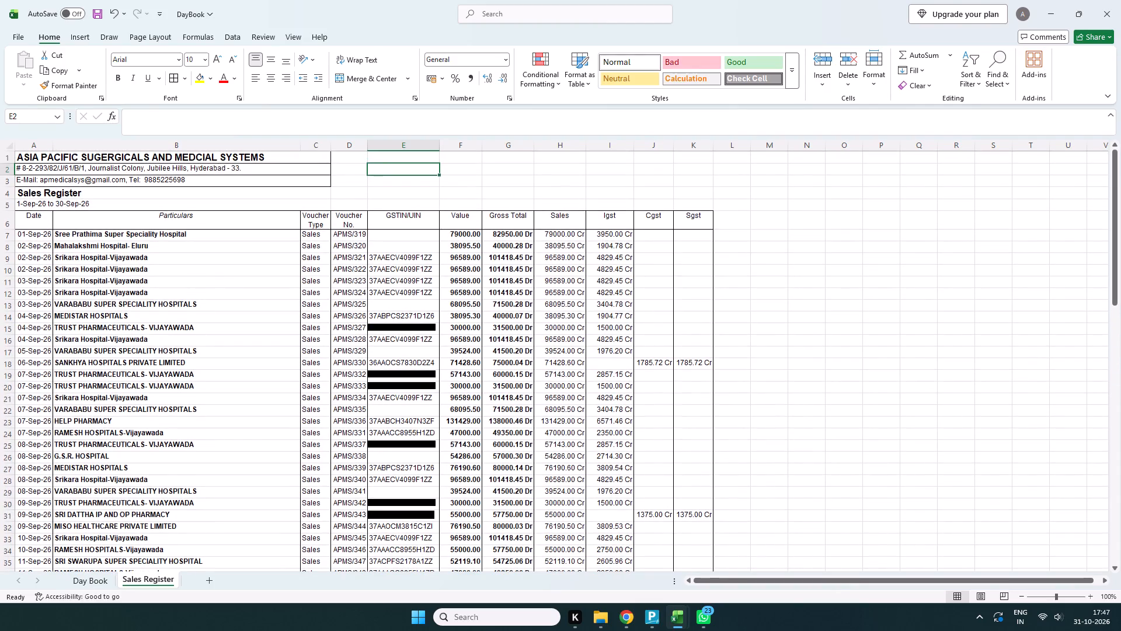
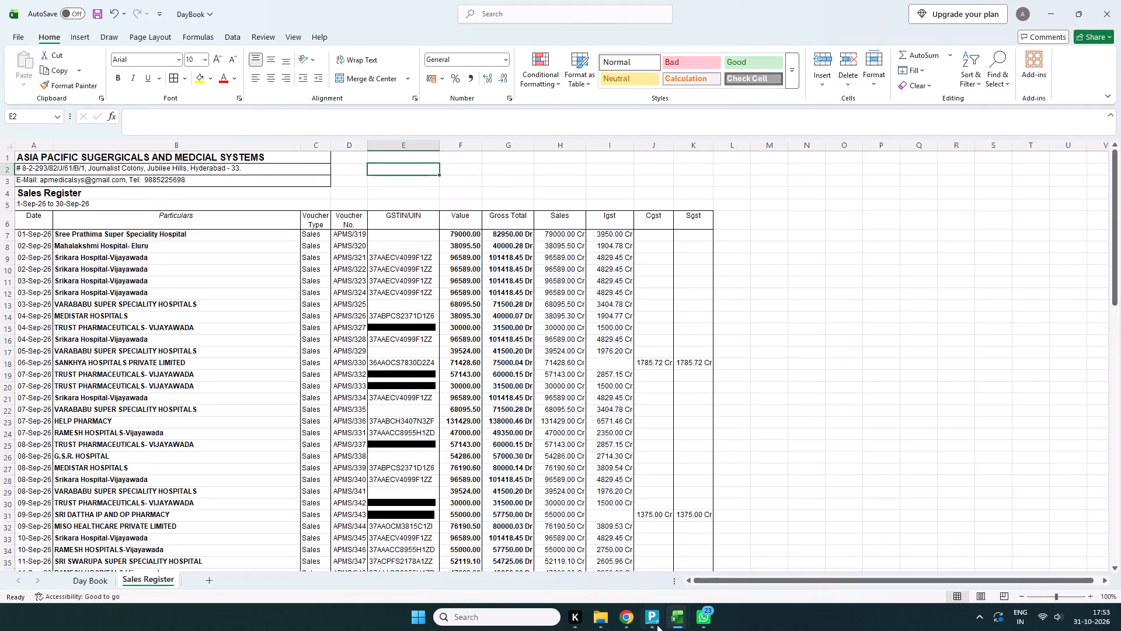
Switch to TallyPrime and examine the September sales voucher list, including its GSTIN/UIN, Igst, Cgst and Sgst columns.
left_click(676, 569)
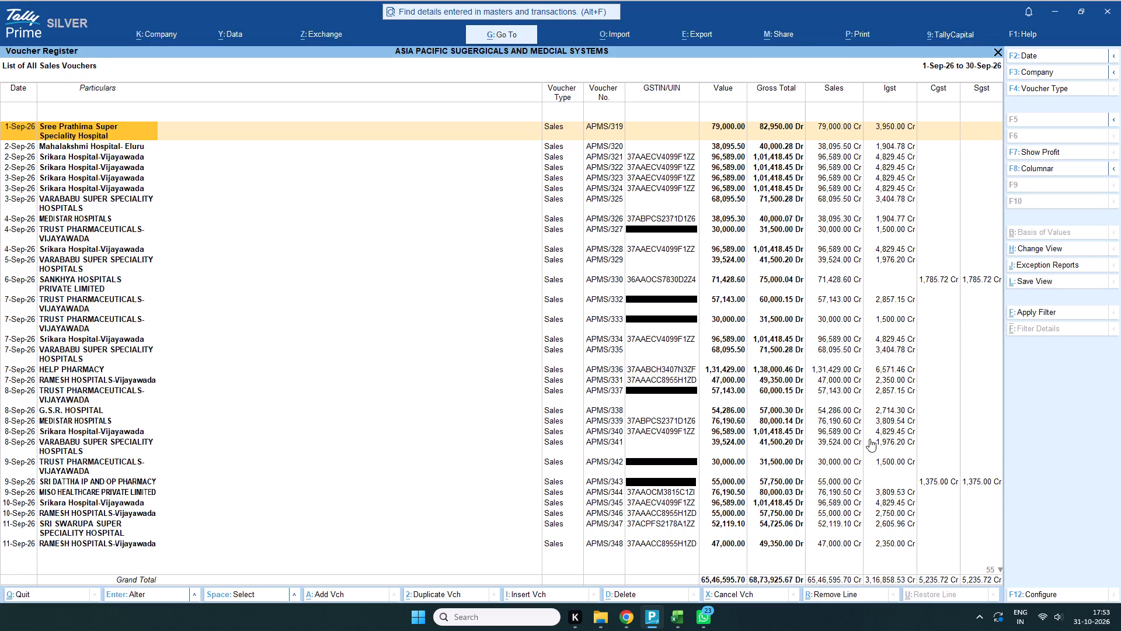
scroll(920, 365, "up", 1)
scroll(920, 363, "down", 4)
scroll(926, 375, "up", 6)
scroll(845, 334, "down", 11)
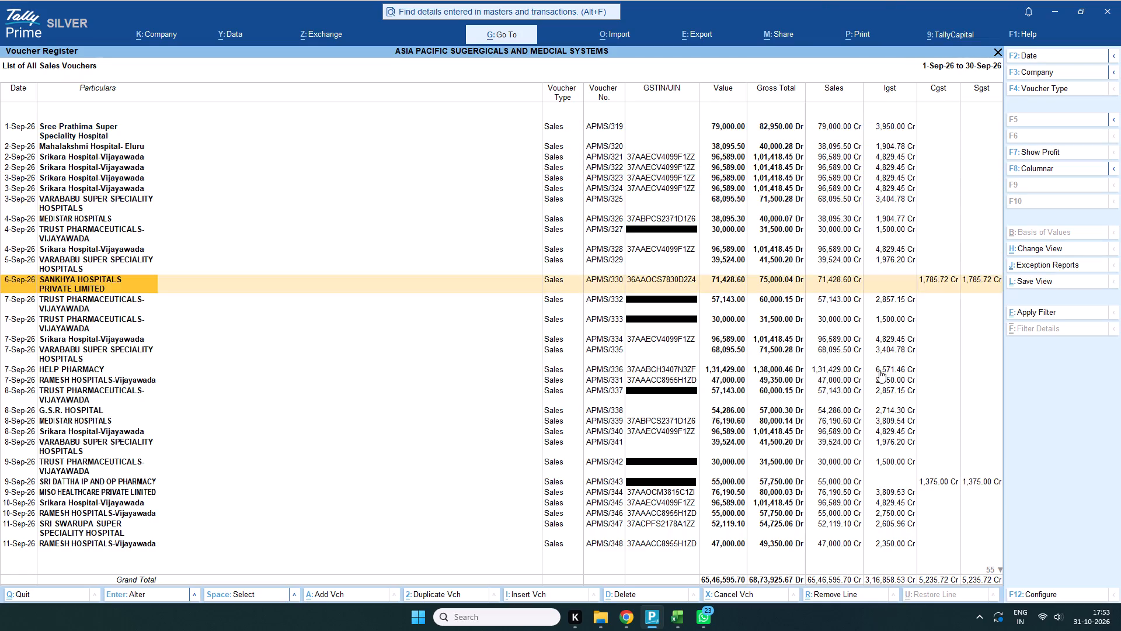
scroll(890, 367, "up", 14)
scroll(908, 304, "down", 4)
scroll(907, 301, "up", 1)
scroll(907, 302, "down", 6)
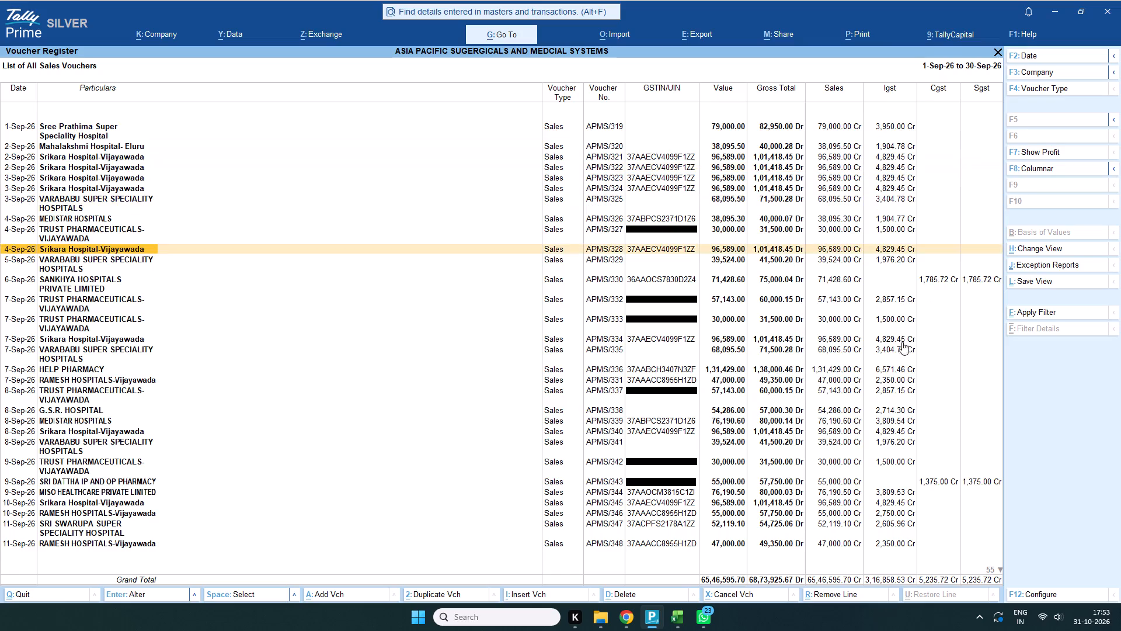
scroll(901, 353, "up", 15)
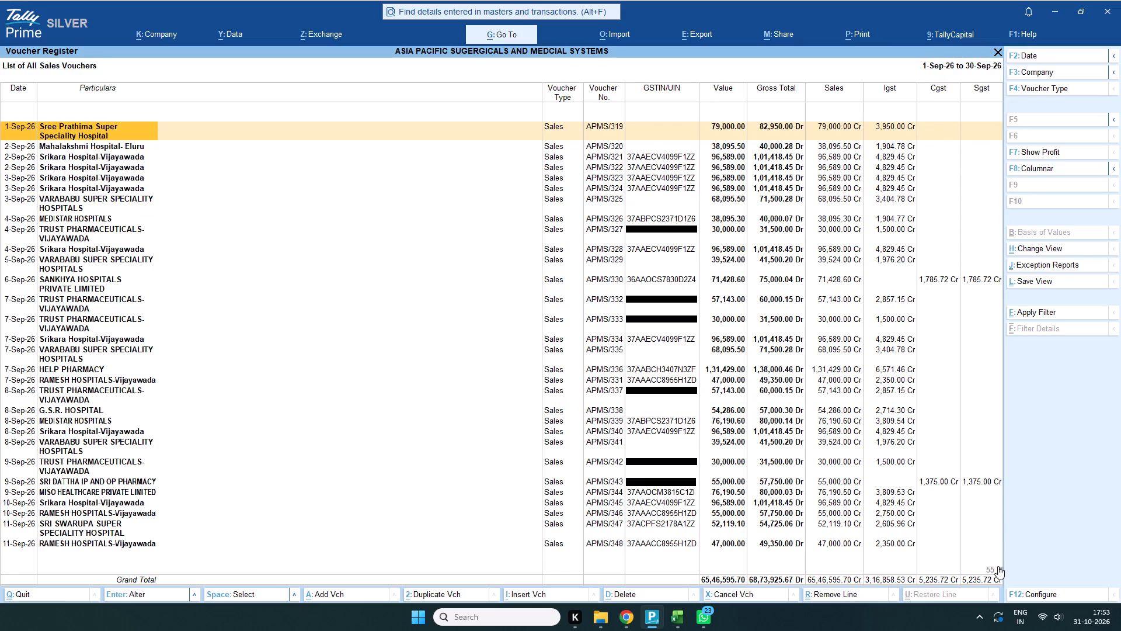
left_click(998, 570)
double_click(999, 569)
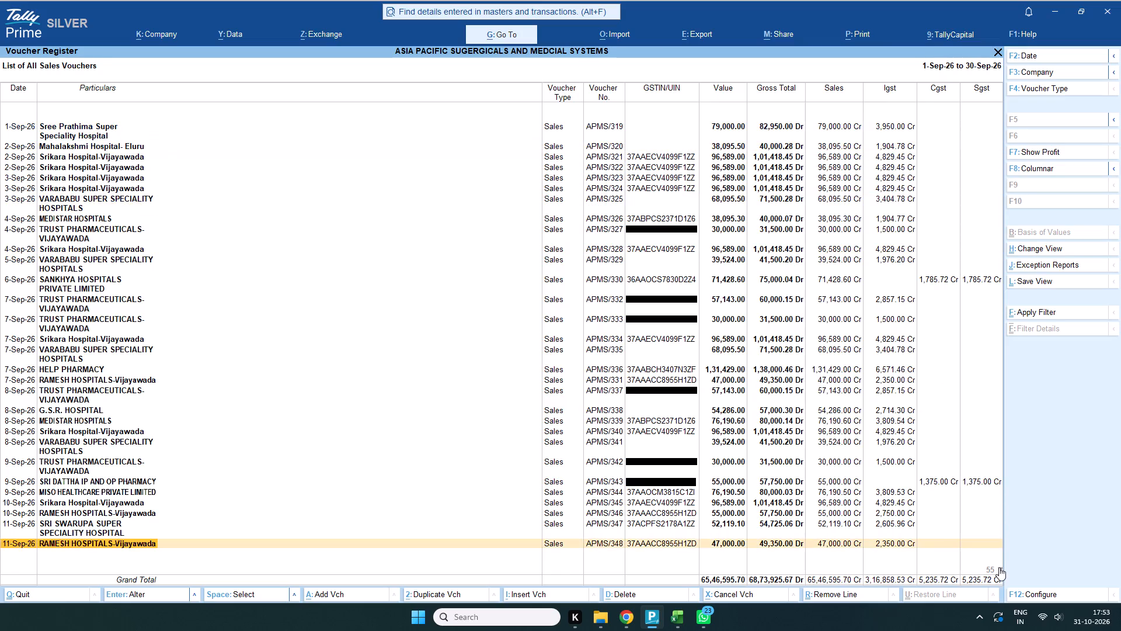
double_click(999, 570)
double_click(1001, 569)
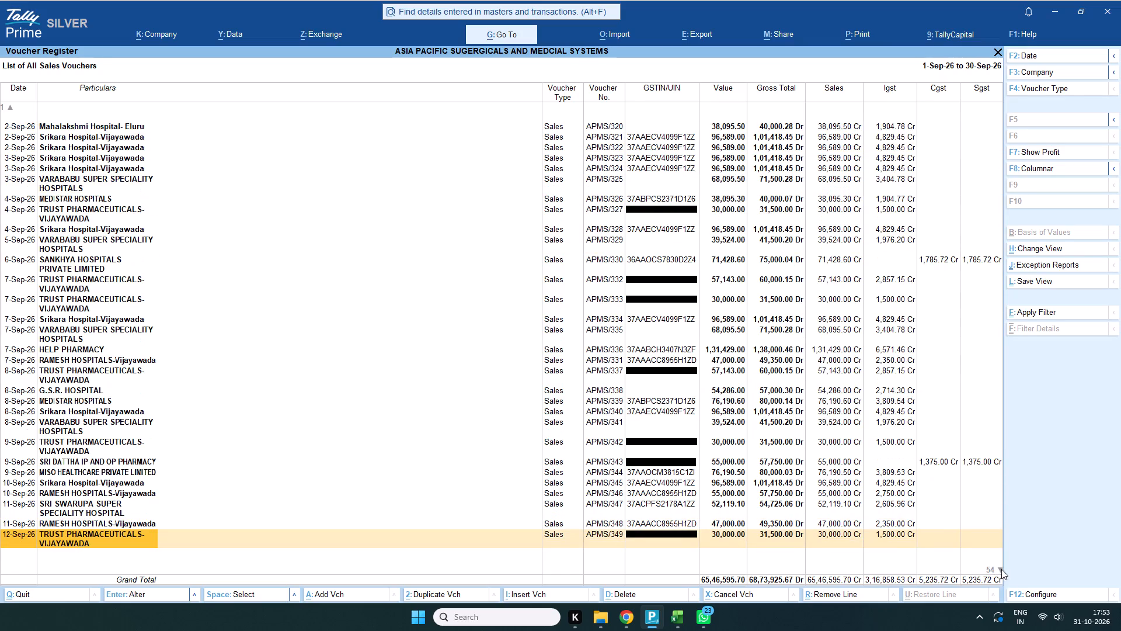
triple_click(998, 571)
double_click(998, 571)
left_click_drag(986, 577, 985, 577)
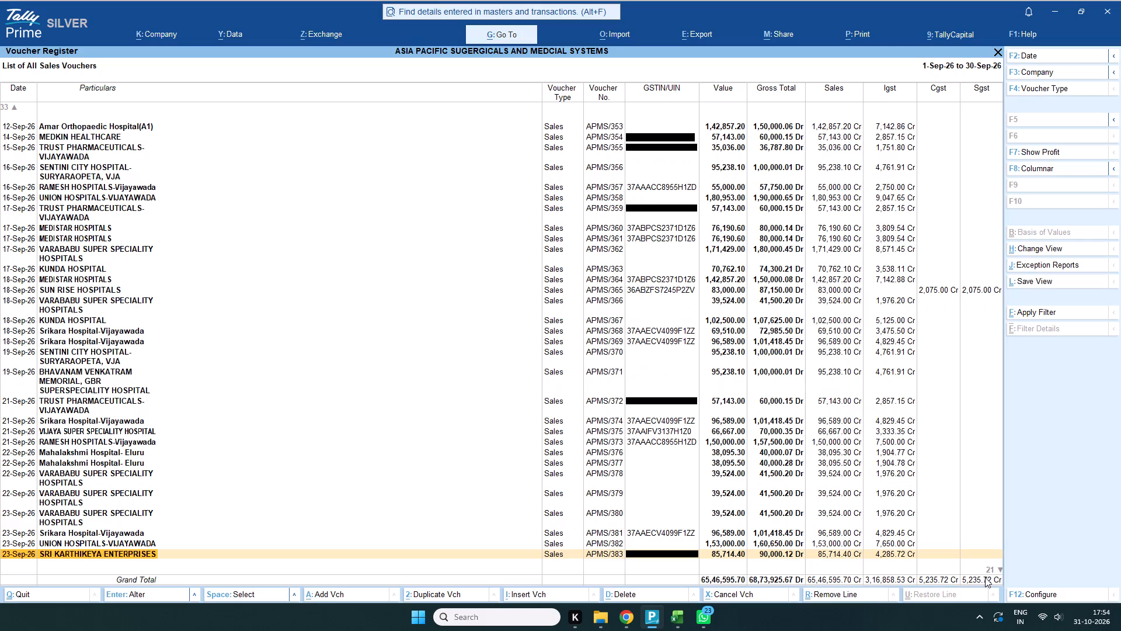
left_click_drag(985, 577, 851, 611)
scroll(848, 453, "up", 9)
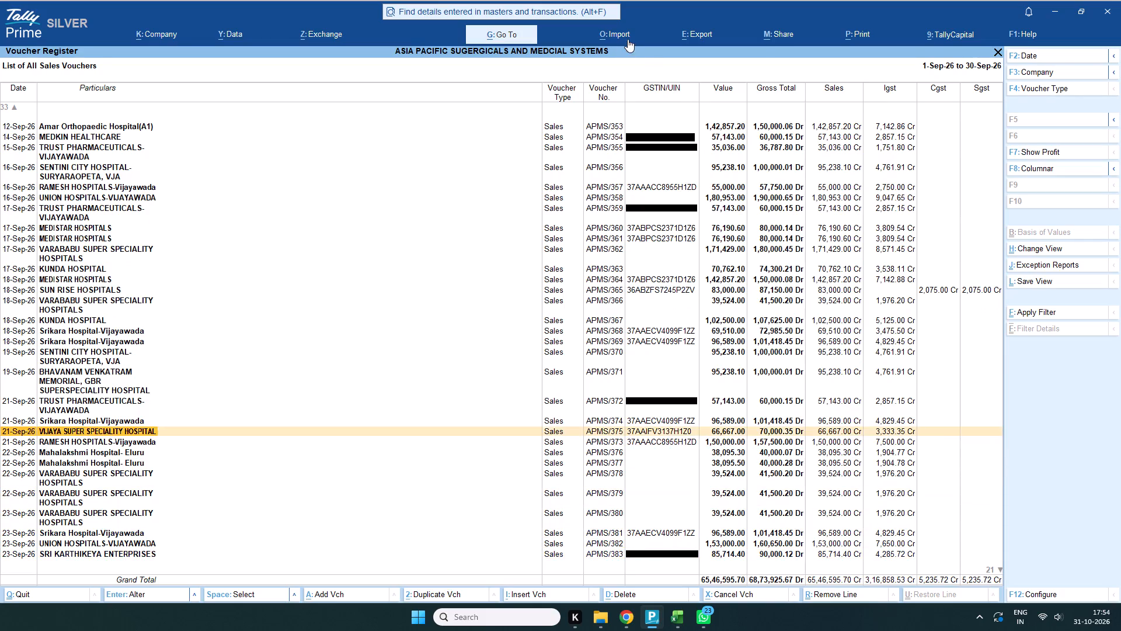
scroll(677, 82, "up", 1)
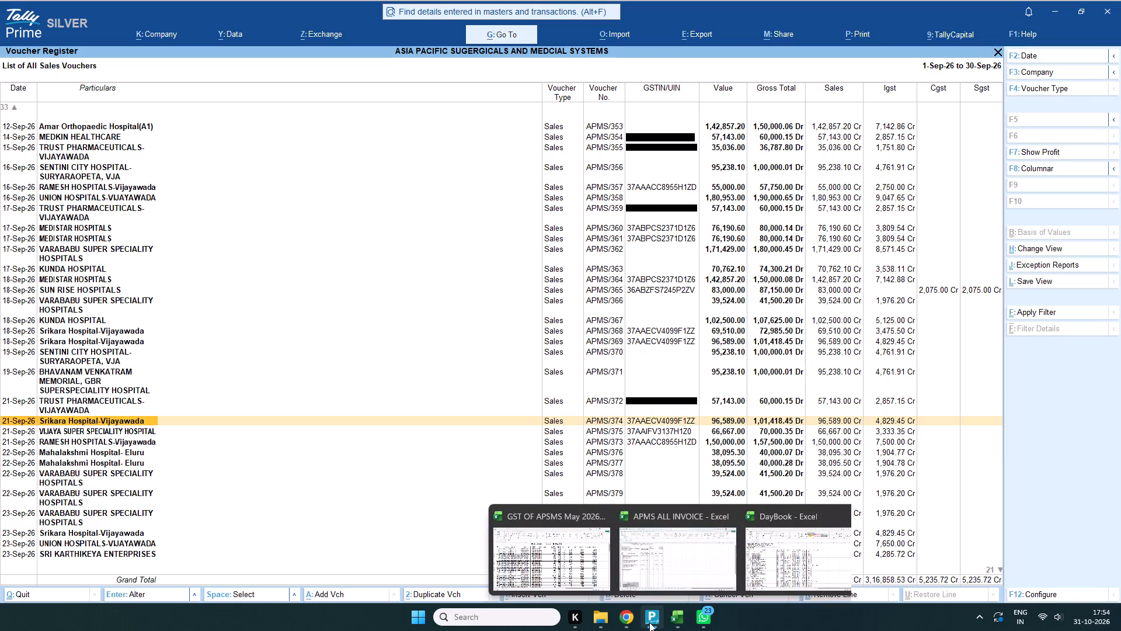
Return to the DayBook workbook and insert a column headed GST before GSTIN/UIN on the Sales Register sheet.
left_click(809, 549)
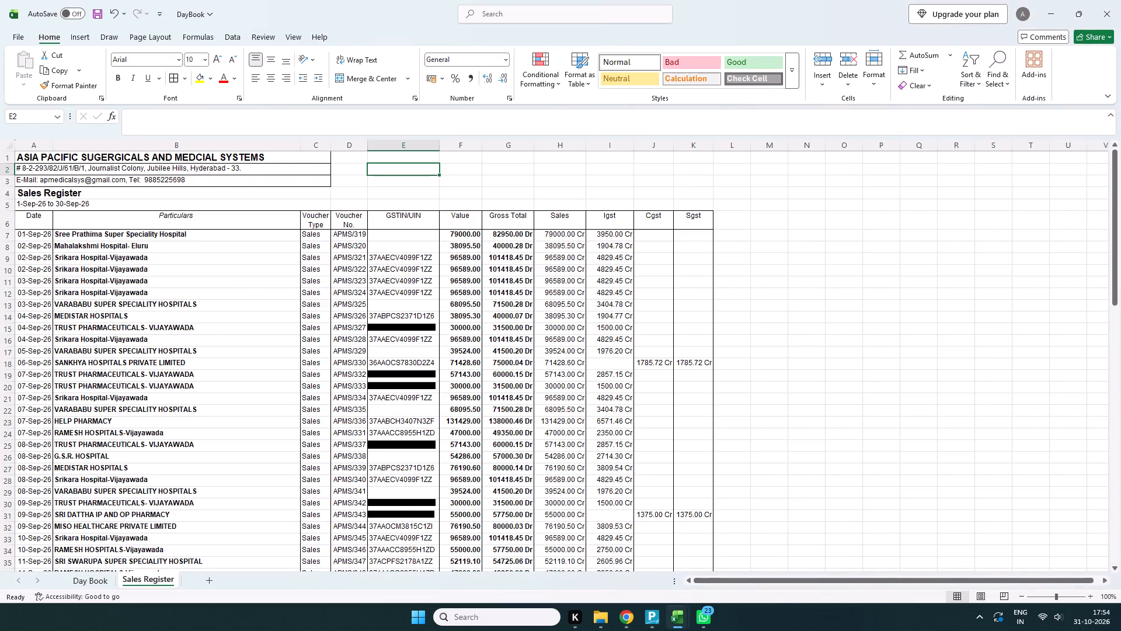
left_click(910, 255)
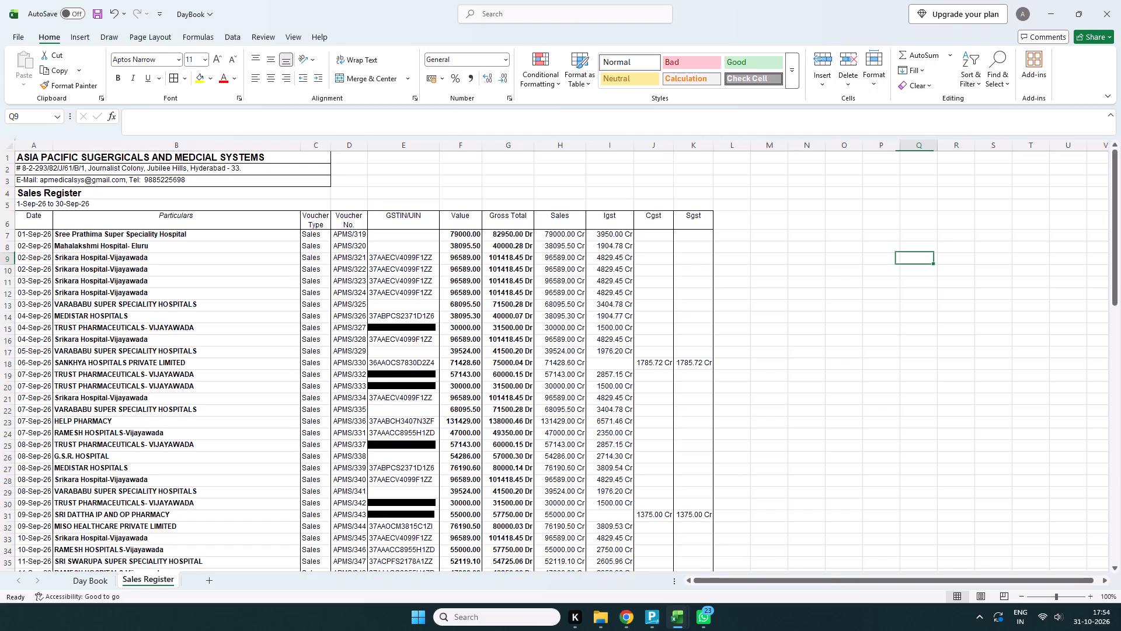
right_click(383, 150)
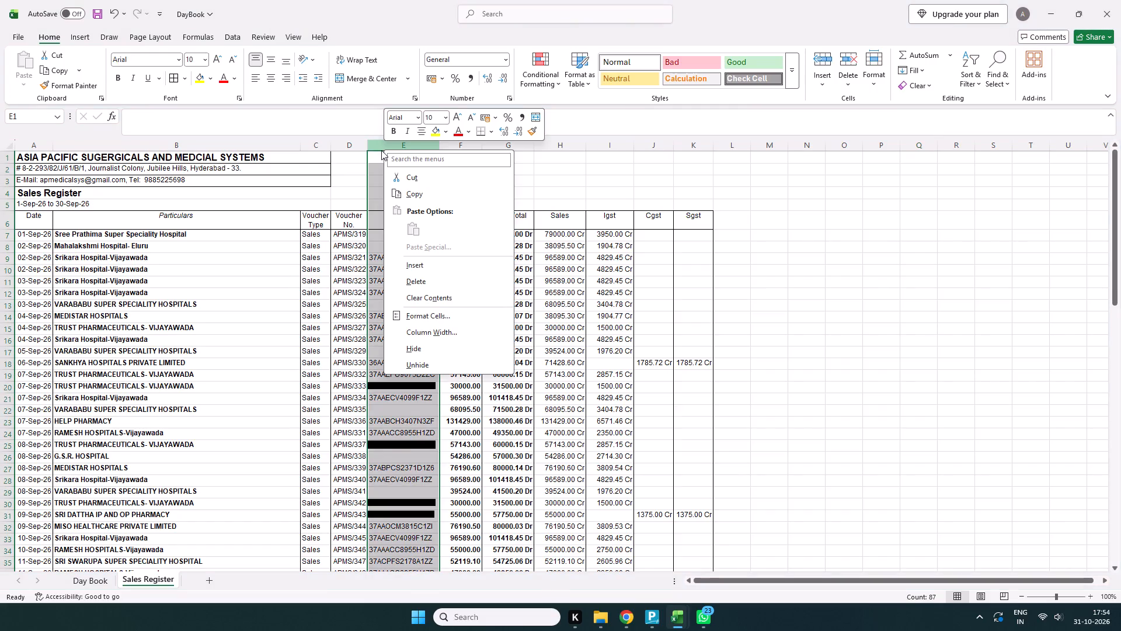
left_click(413, 264)
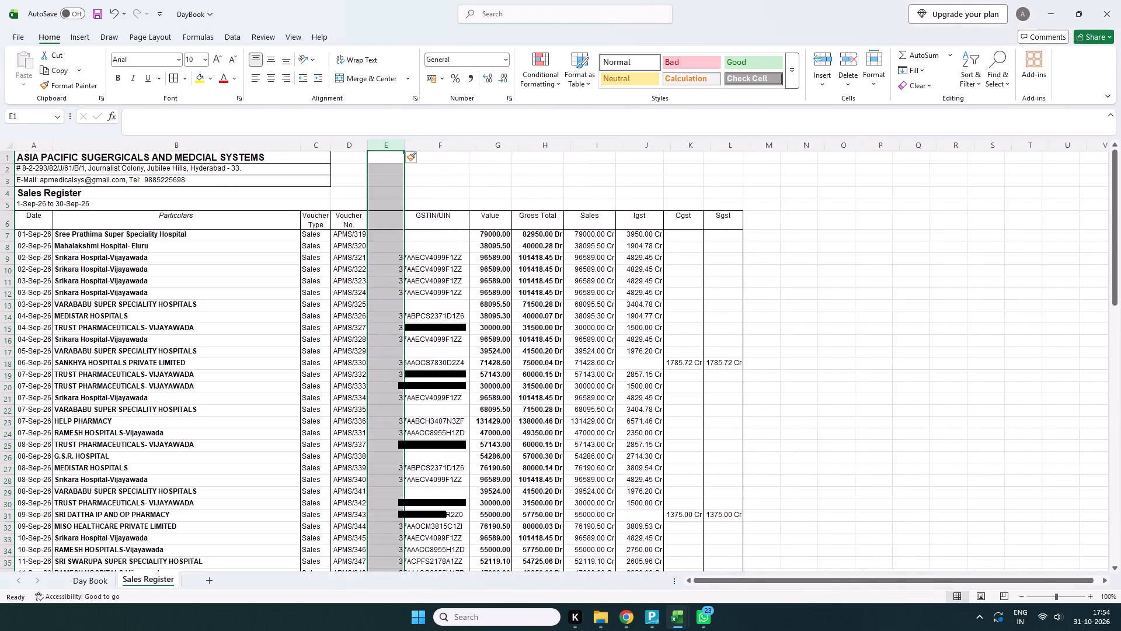
left_click(834, 238)
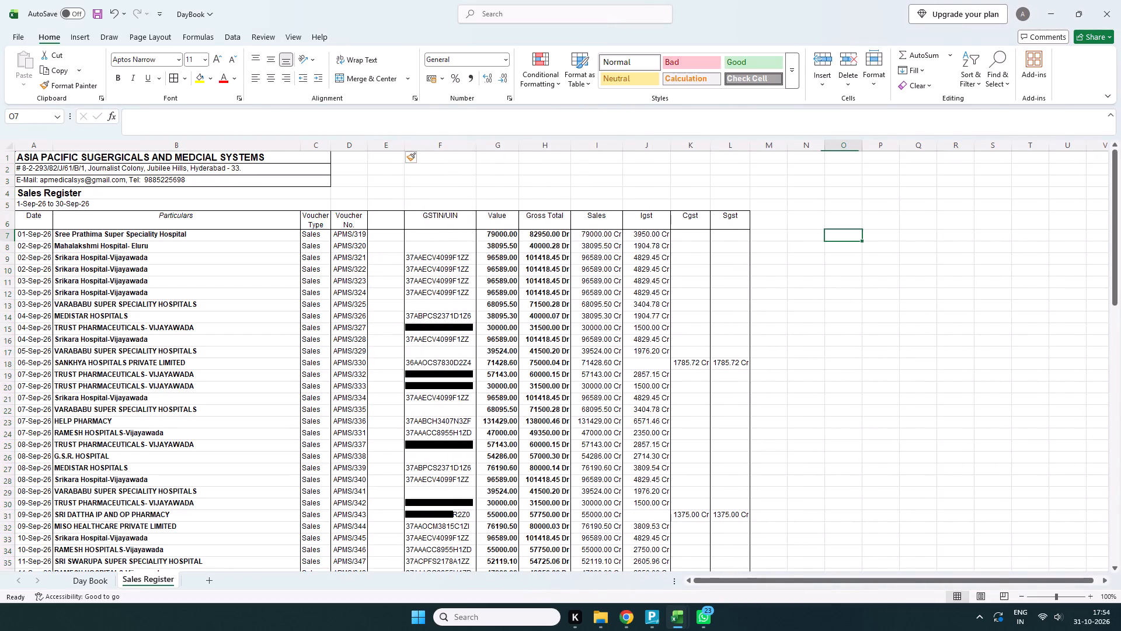
left_click(384, 220)
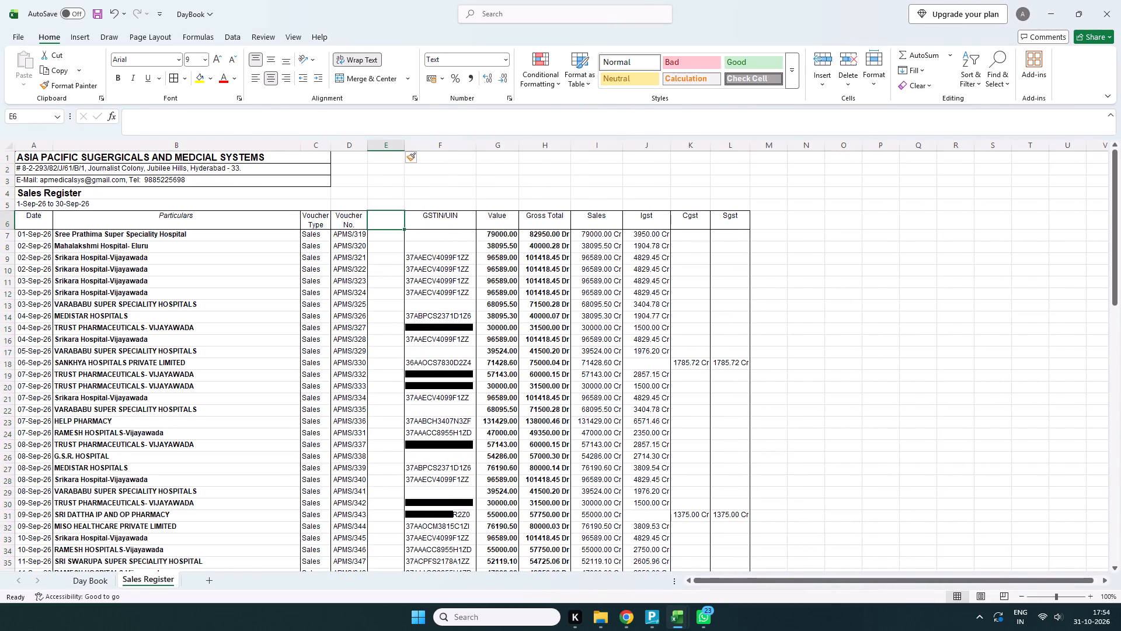
type("GST")
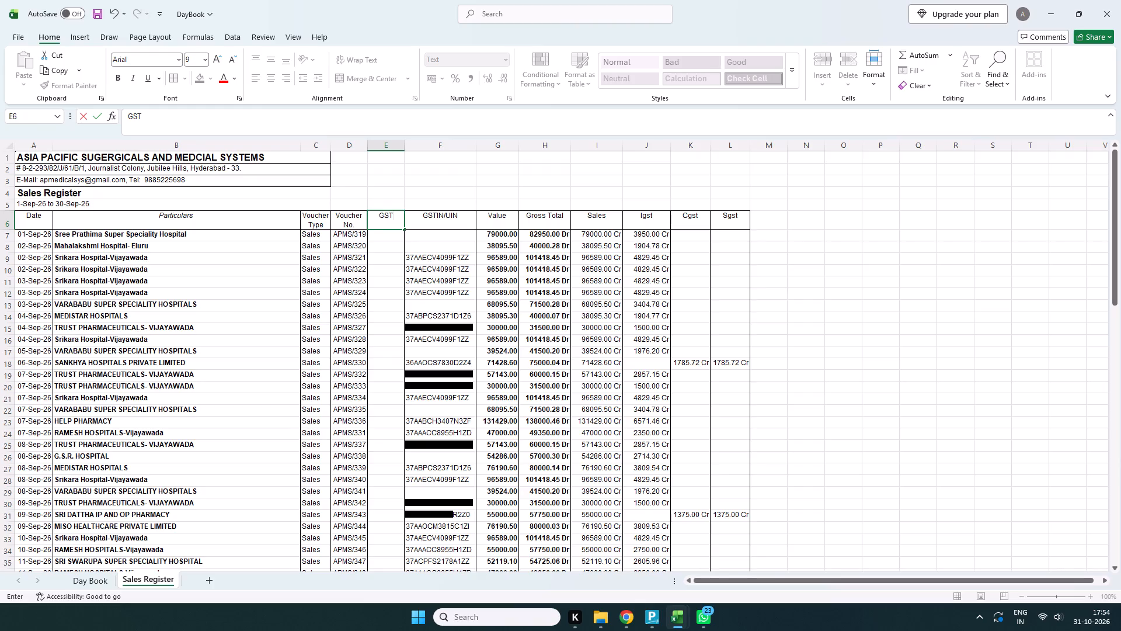
key("space")
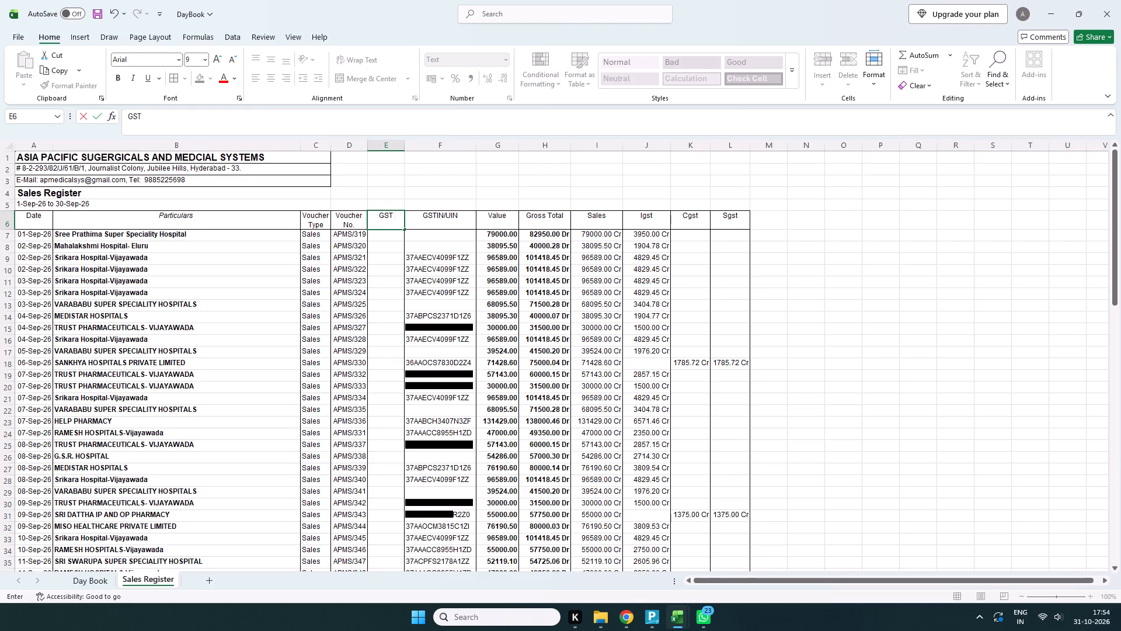
Enter 5% as the GST rate for the first voucher, APMS/319, in cell E7.
left_click(378, 235)
key("5")
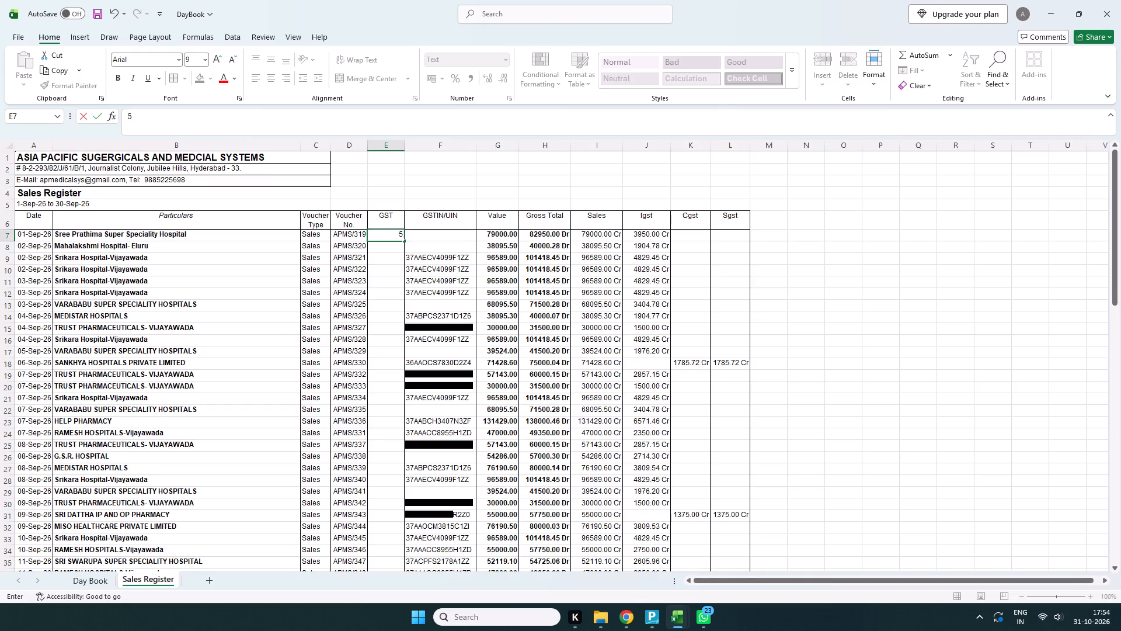
key("shift+percent")
left_click(388, 235)
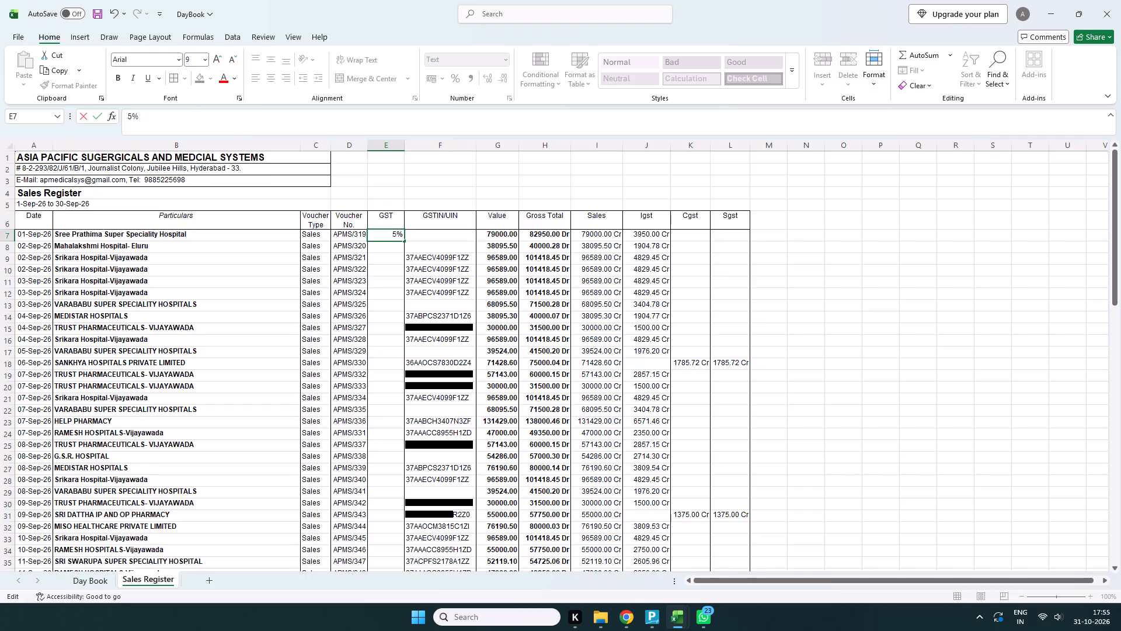
right_click(388, 235)
double_click(383, 238)
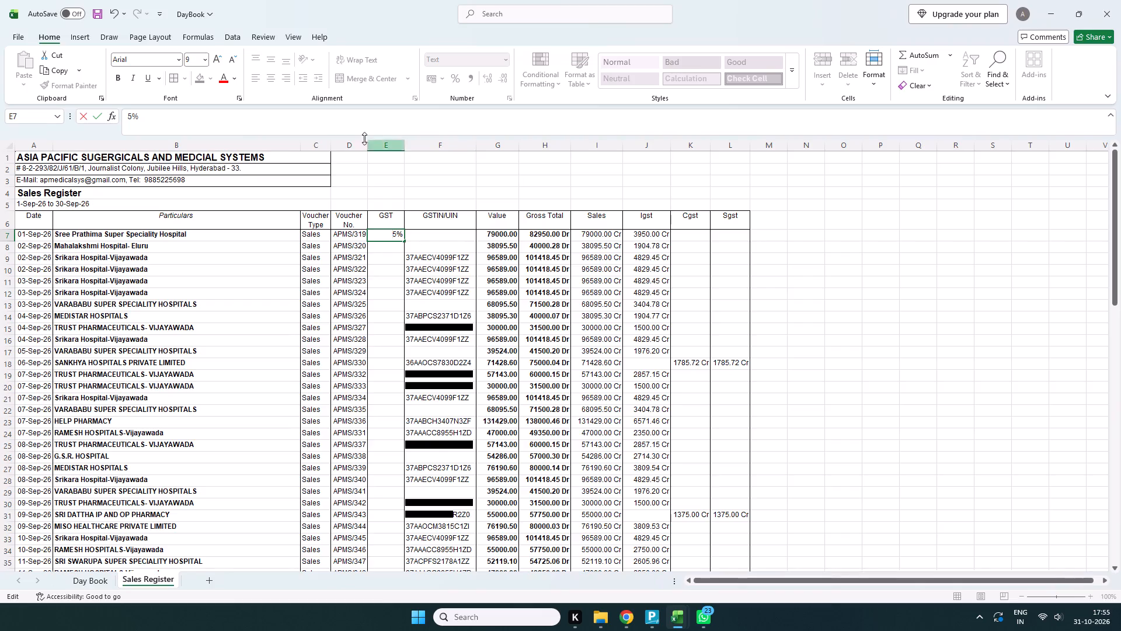
left_click(355, 116)
left_click(253, 101)
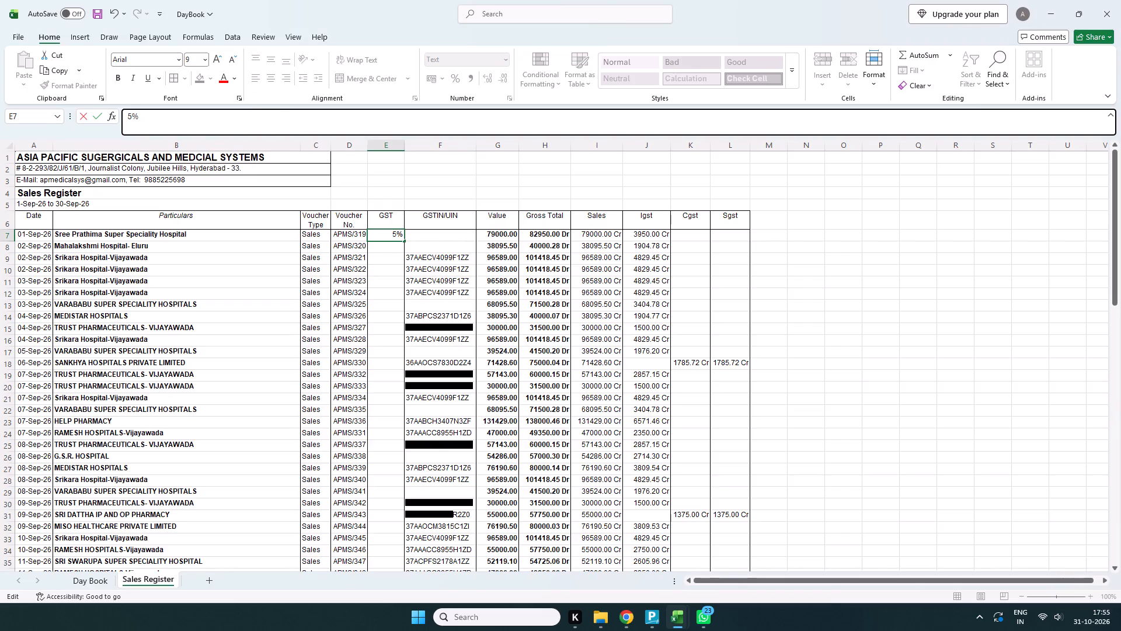
left_click(393, 234)
left_click(396, 237)
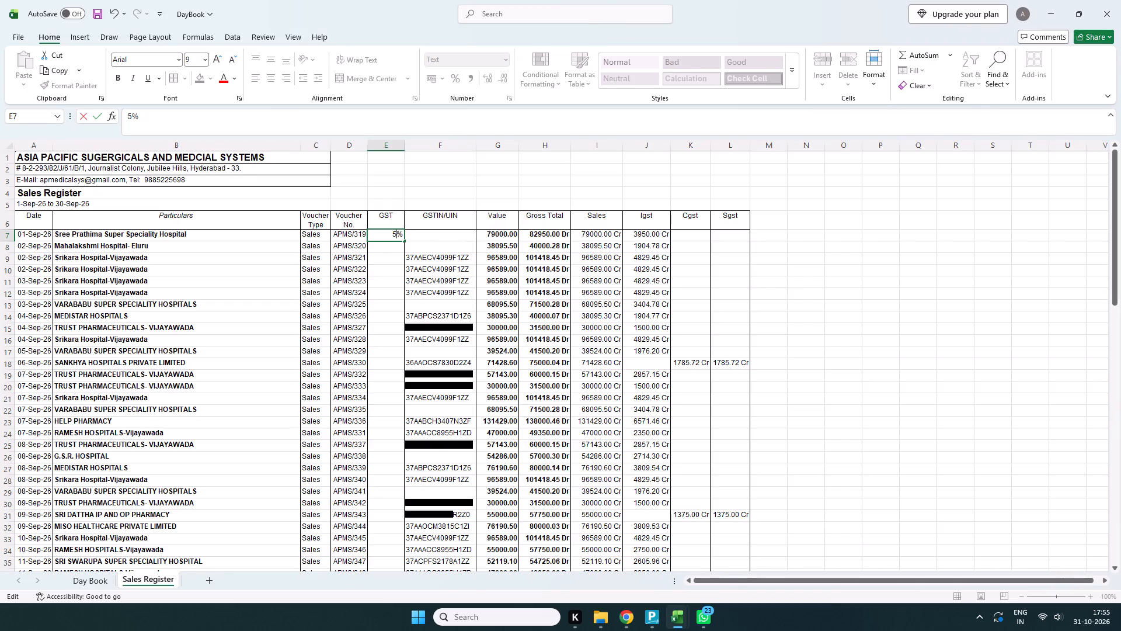
right_click(907, 260)
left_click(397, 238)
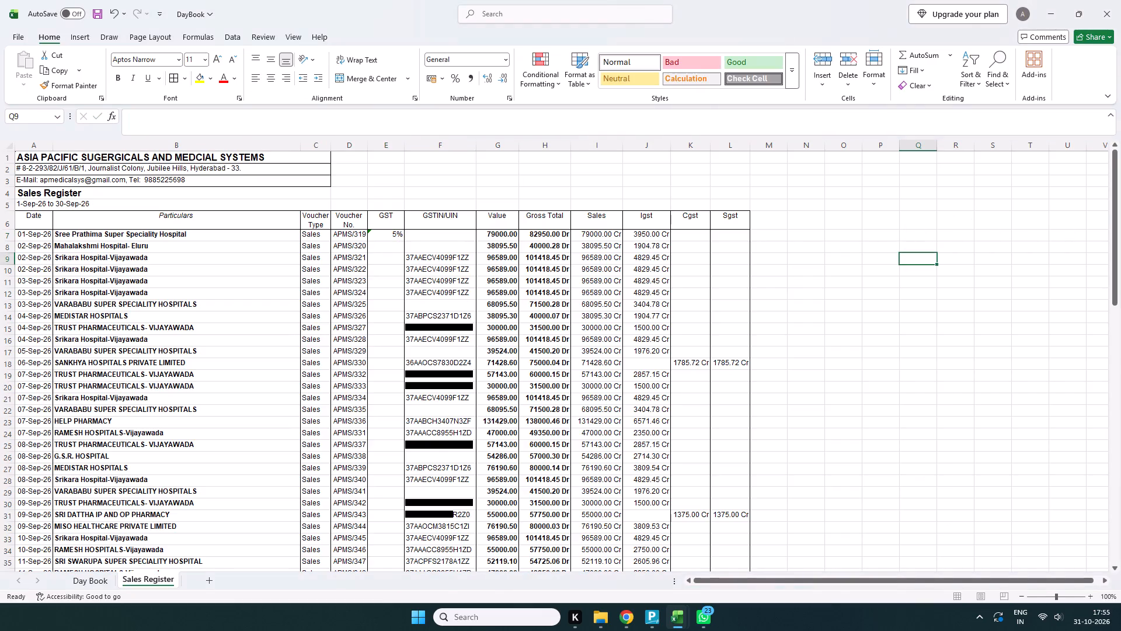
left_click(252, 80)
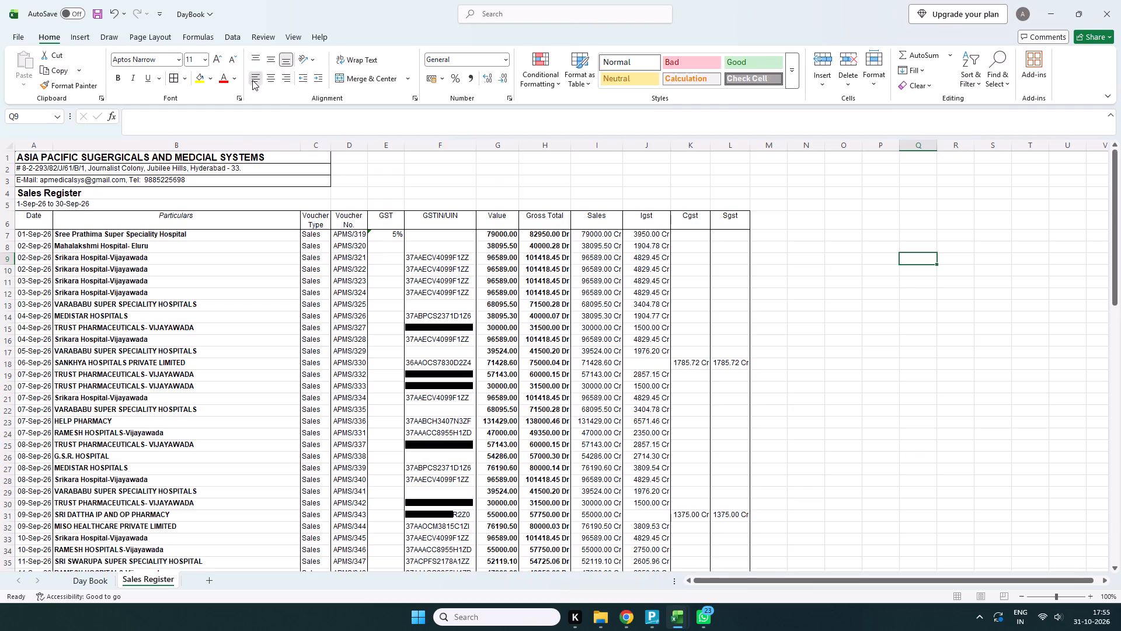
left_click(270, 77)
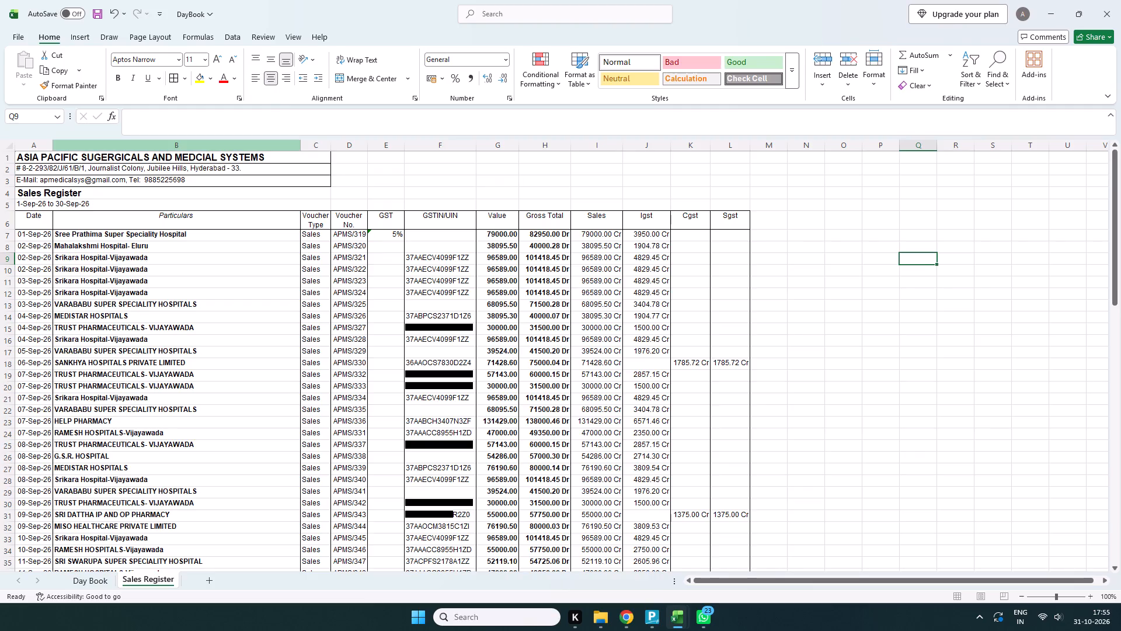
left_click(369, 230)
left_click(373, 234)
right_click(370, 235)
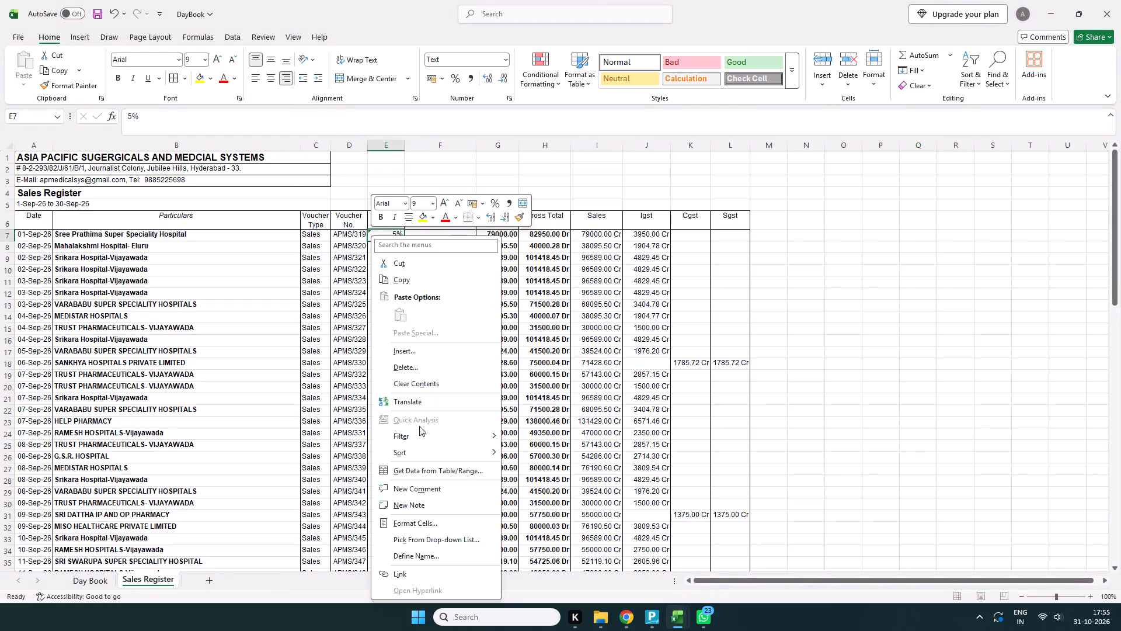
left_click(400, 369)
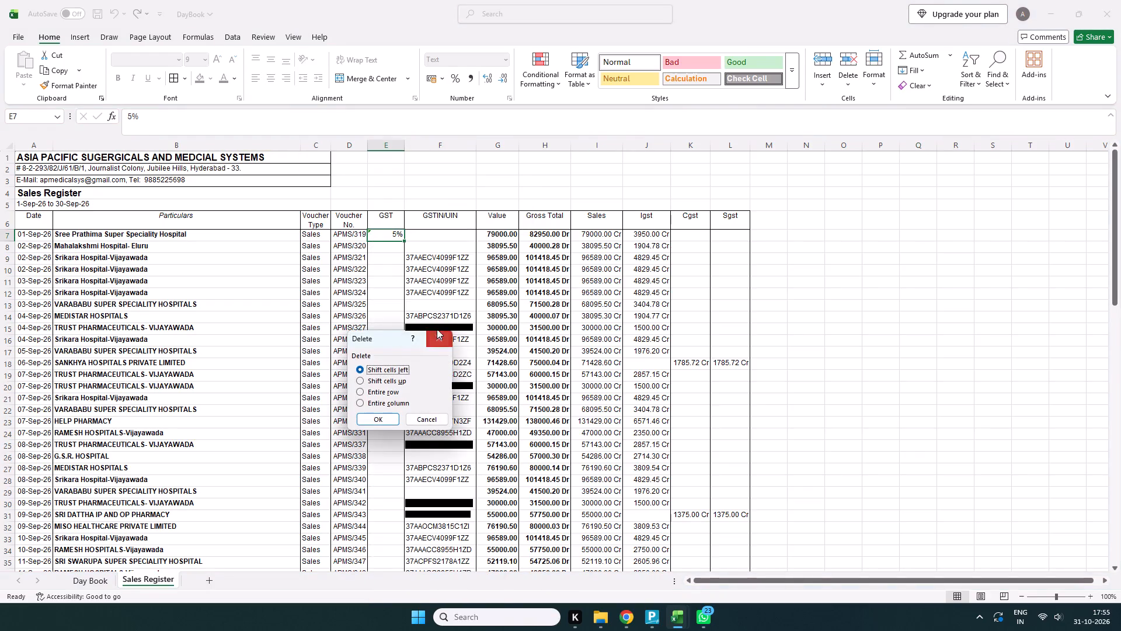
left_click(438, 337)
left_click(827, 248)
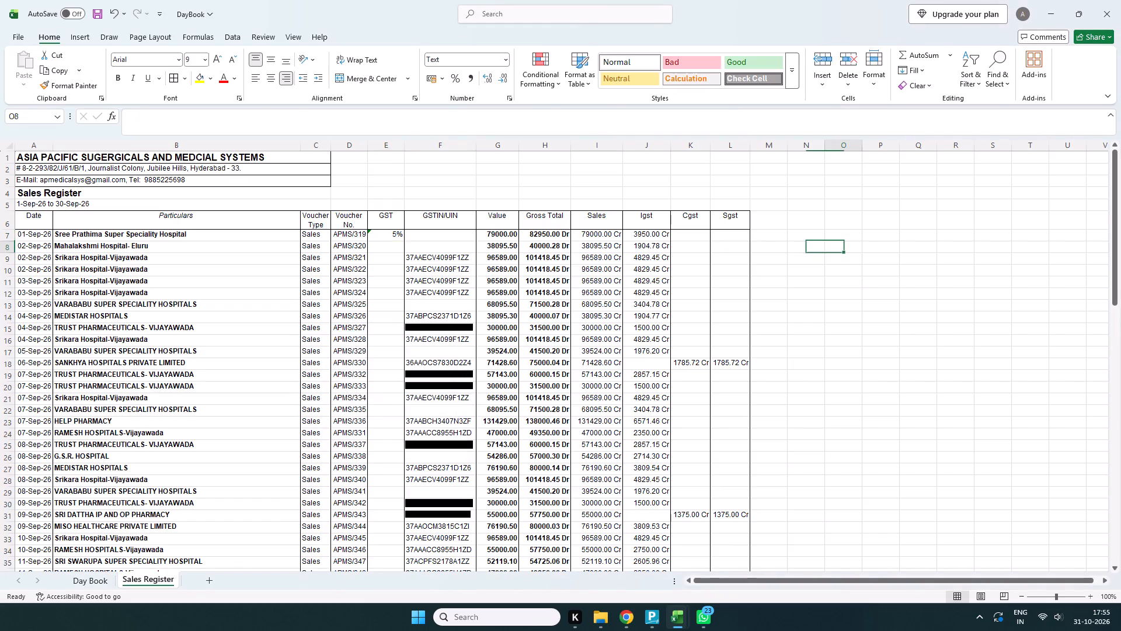
Centre the 5% rate horizontally in cell E7.
left_click(388, 235)
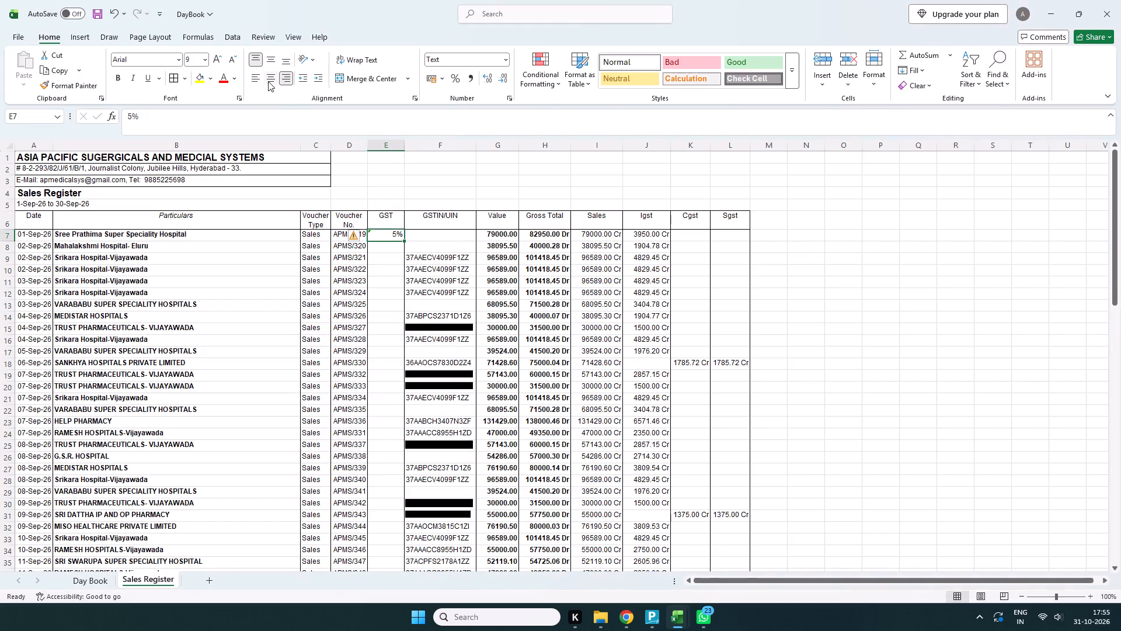
left_click(268, 81)
Fill the 5% rate from E7 down the GST column to E91, the last voucher row above Grand Total.
left_click_drag(399, 239, 375, 221)
left_click_drag(405, 226, 405, 227)
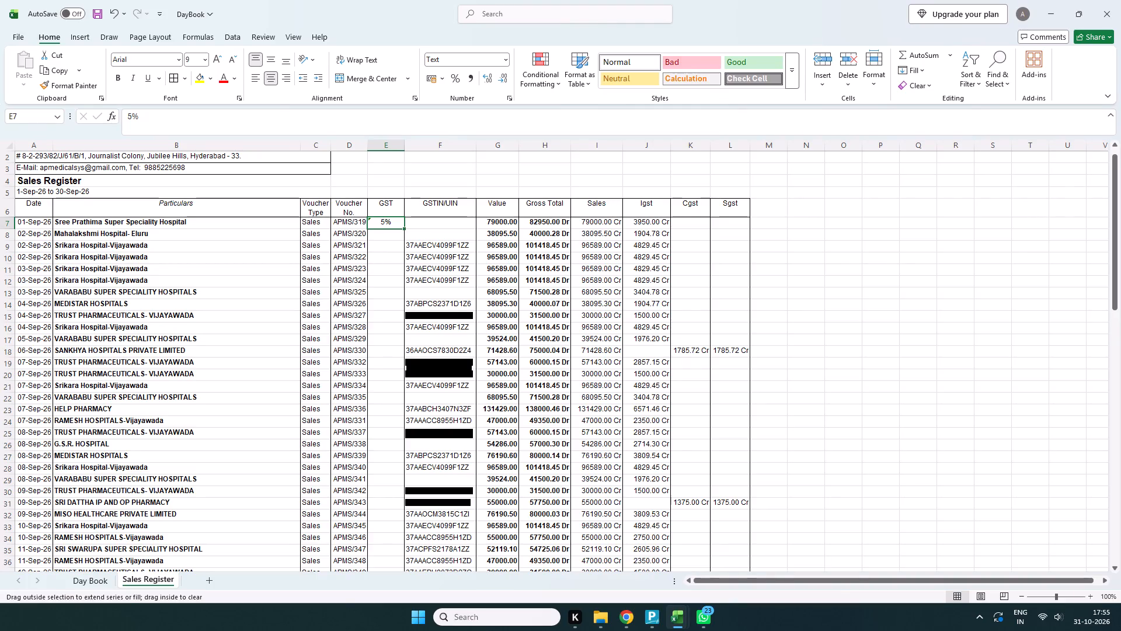
left_click_drag(405, 227, 434, 625)
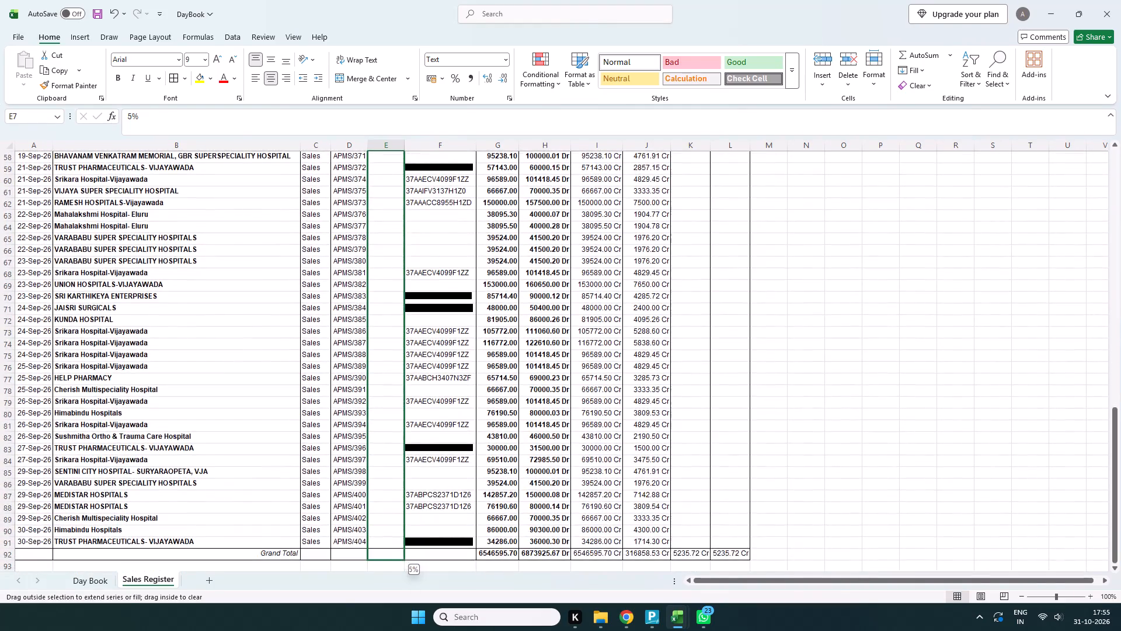
left_click_drag(434, 625, 418, 491)
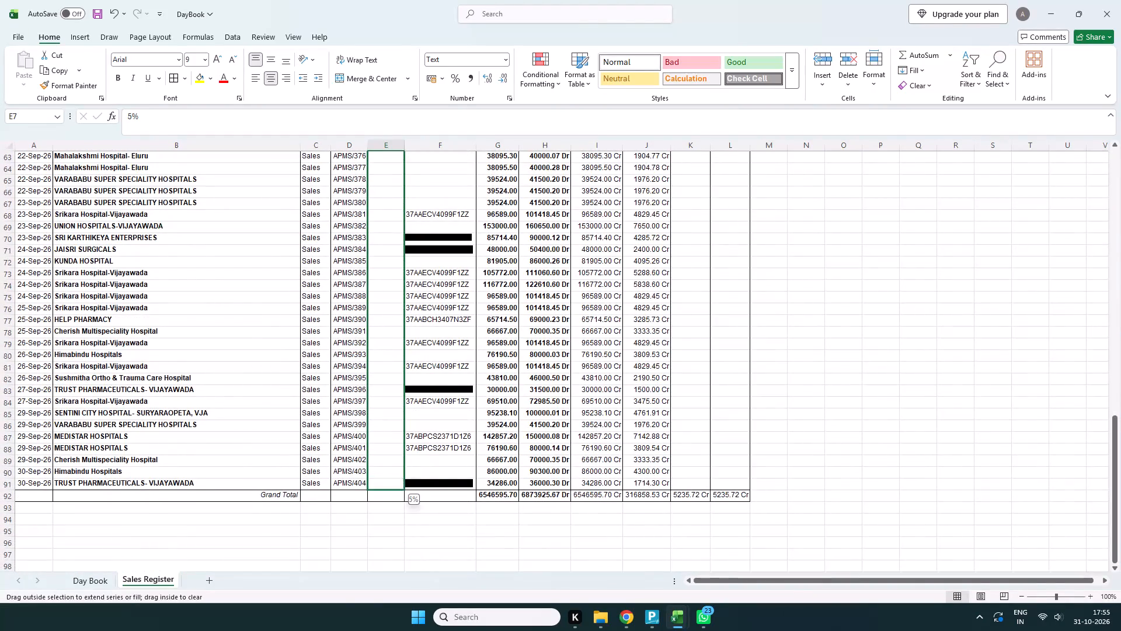
left_click_drag(418, 491, 418, 489)
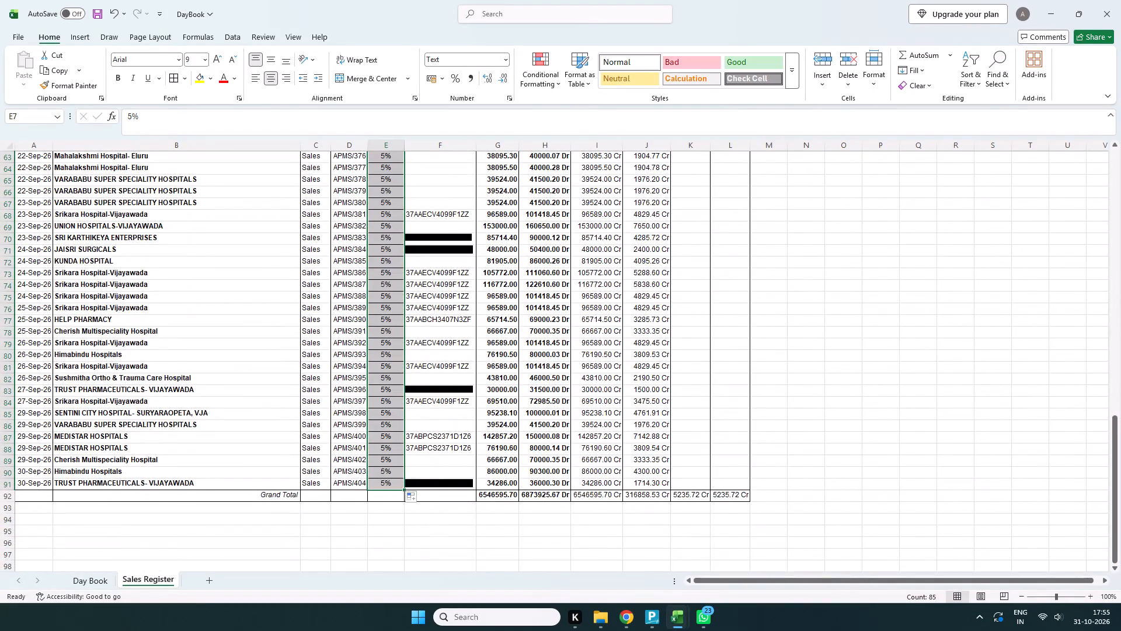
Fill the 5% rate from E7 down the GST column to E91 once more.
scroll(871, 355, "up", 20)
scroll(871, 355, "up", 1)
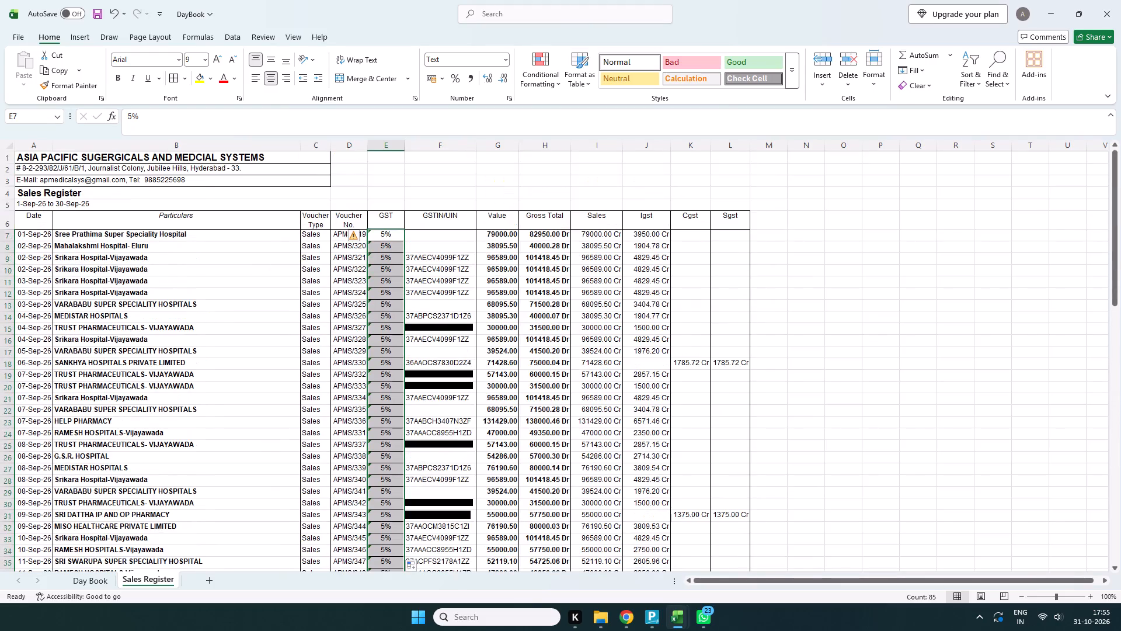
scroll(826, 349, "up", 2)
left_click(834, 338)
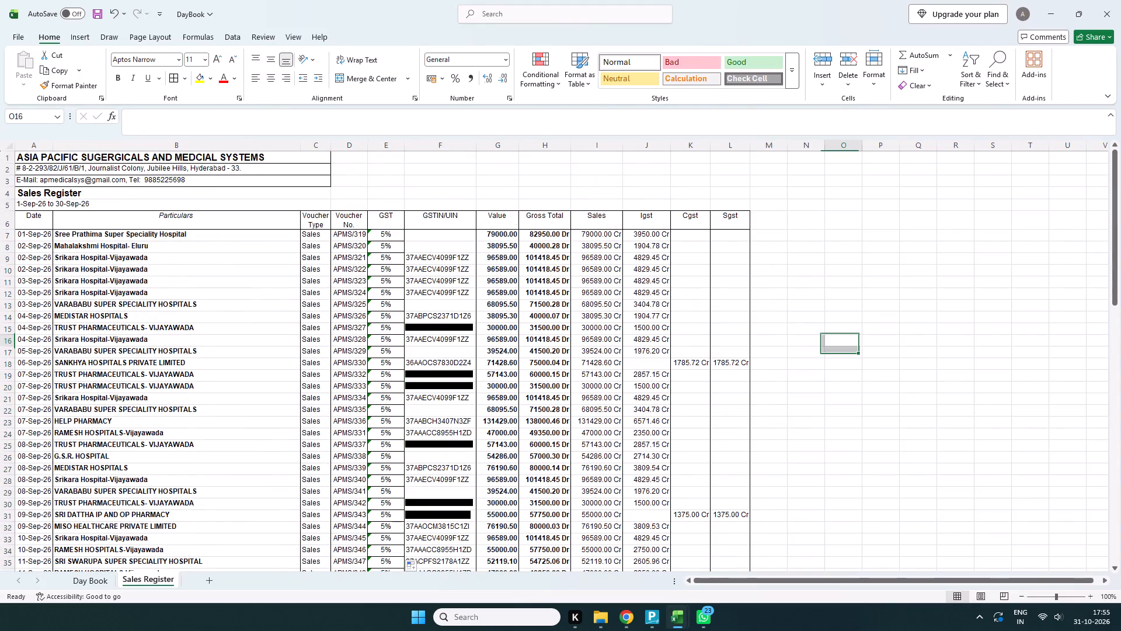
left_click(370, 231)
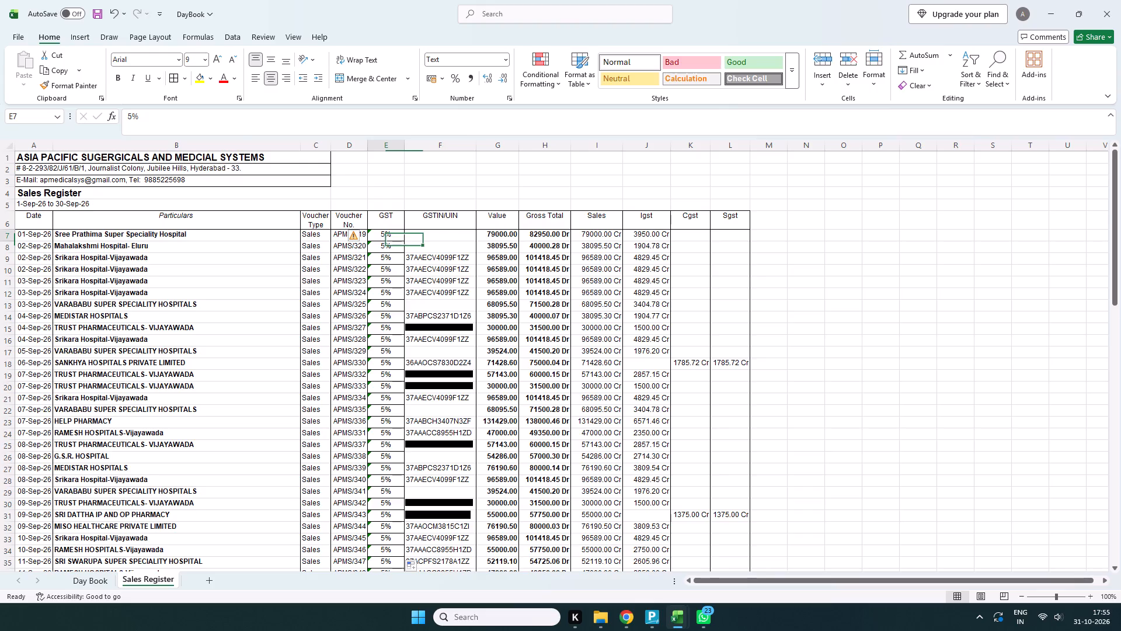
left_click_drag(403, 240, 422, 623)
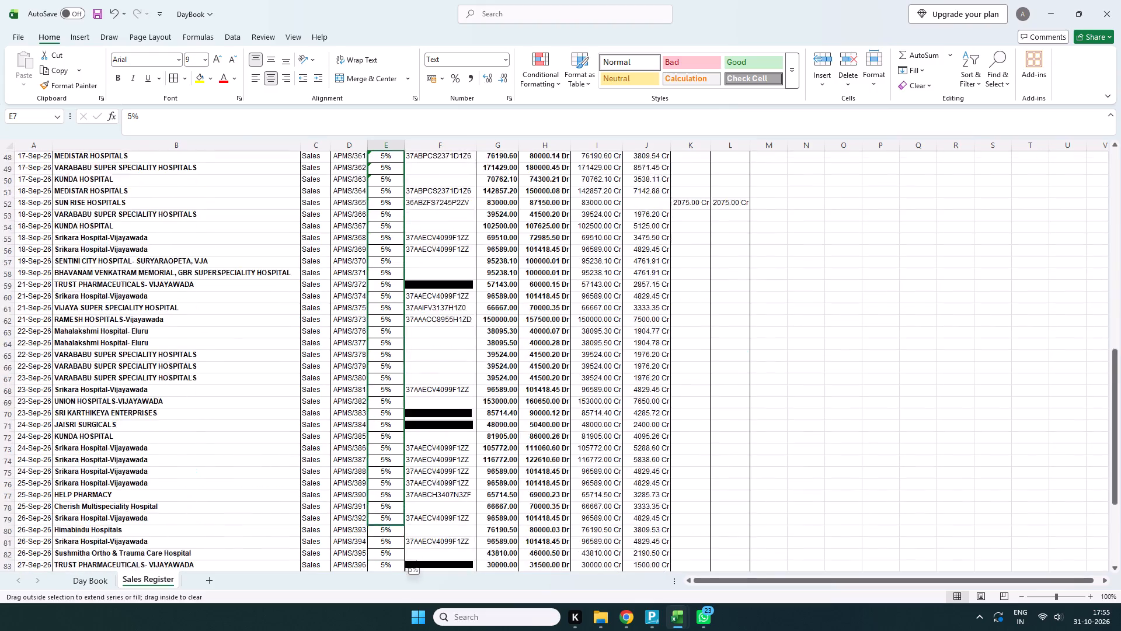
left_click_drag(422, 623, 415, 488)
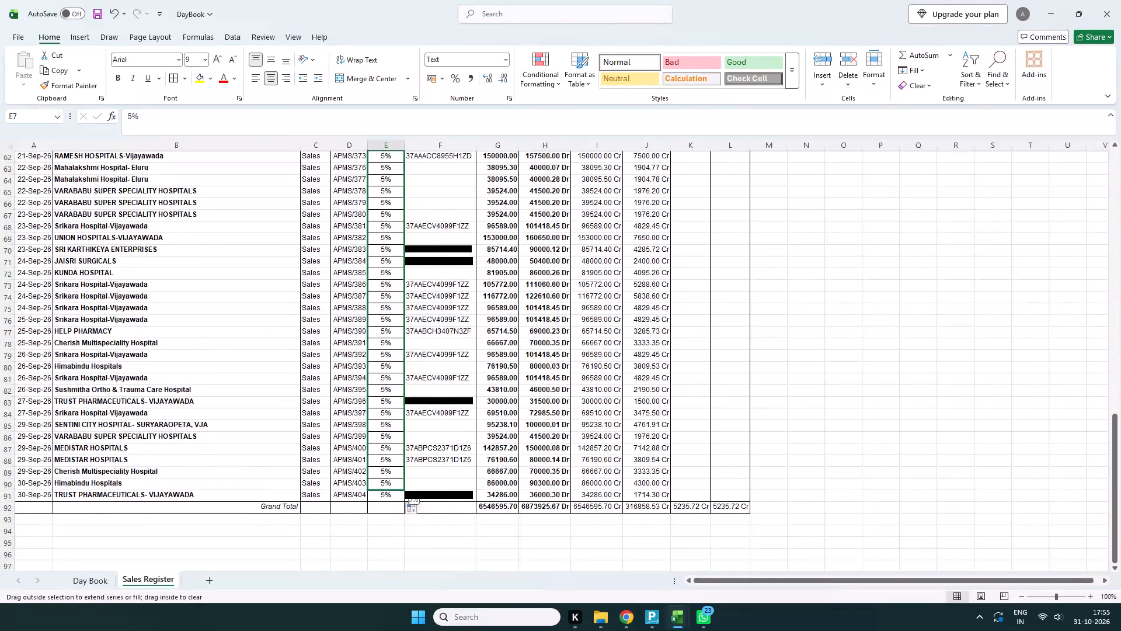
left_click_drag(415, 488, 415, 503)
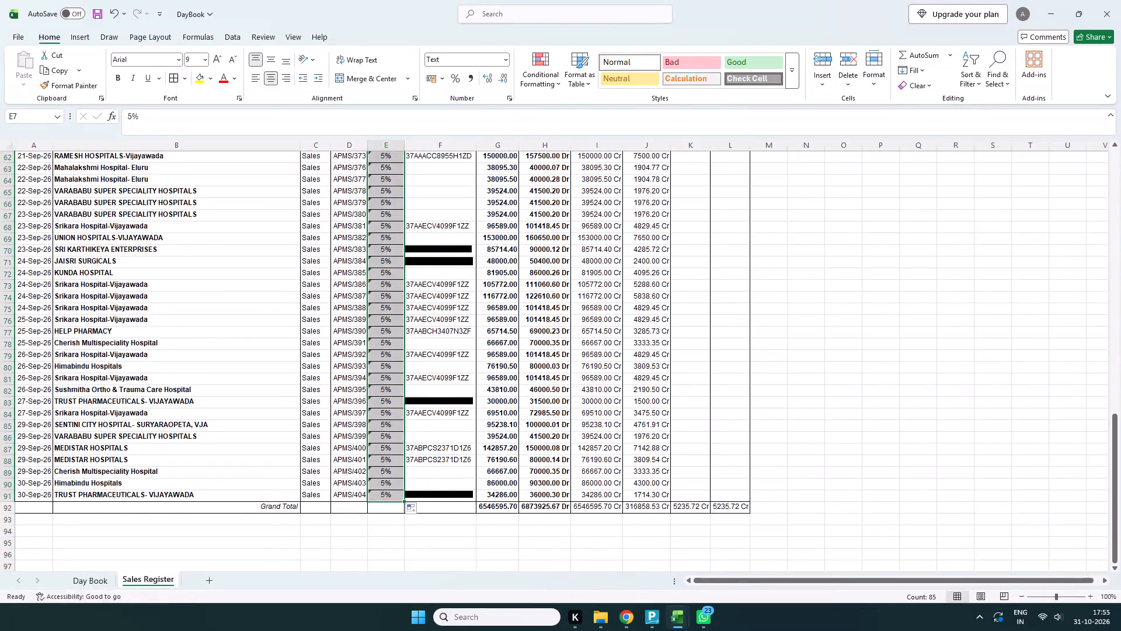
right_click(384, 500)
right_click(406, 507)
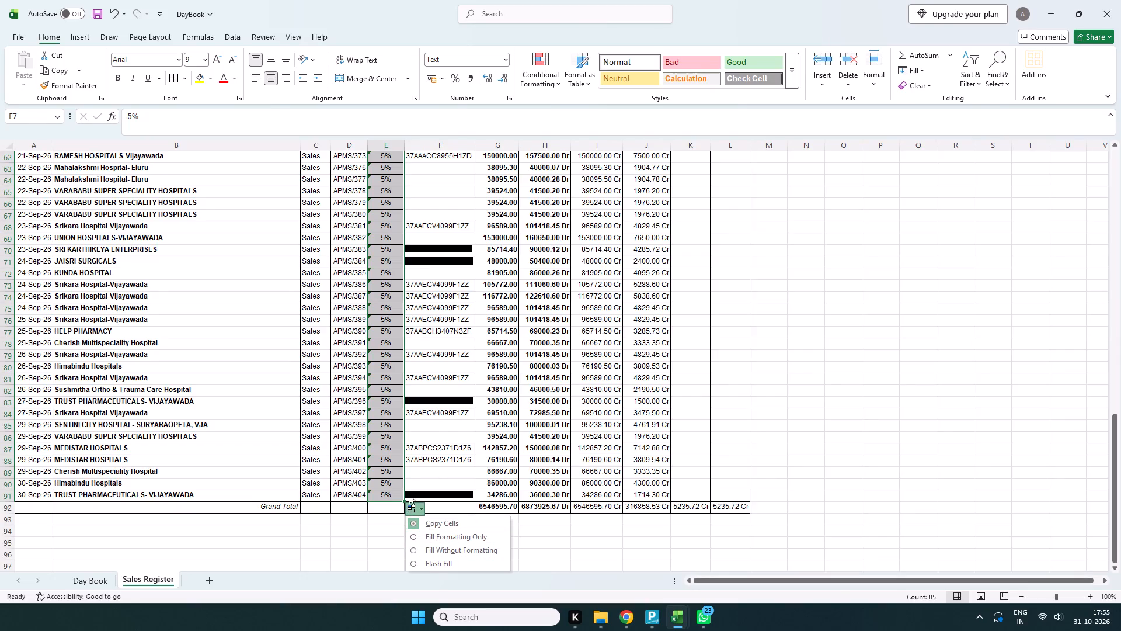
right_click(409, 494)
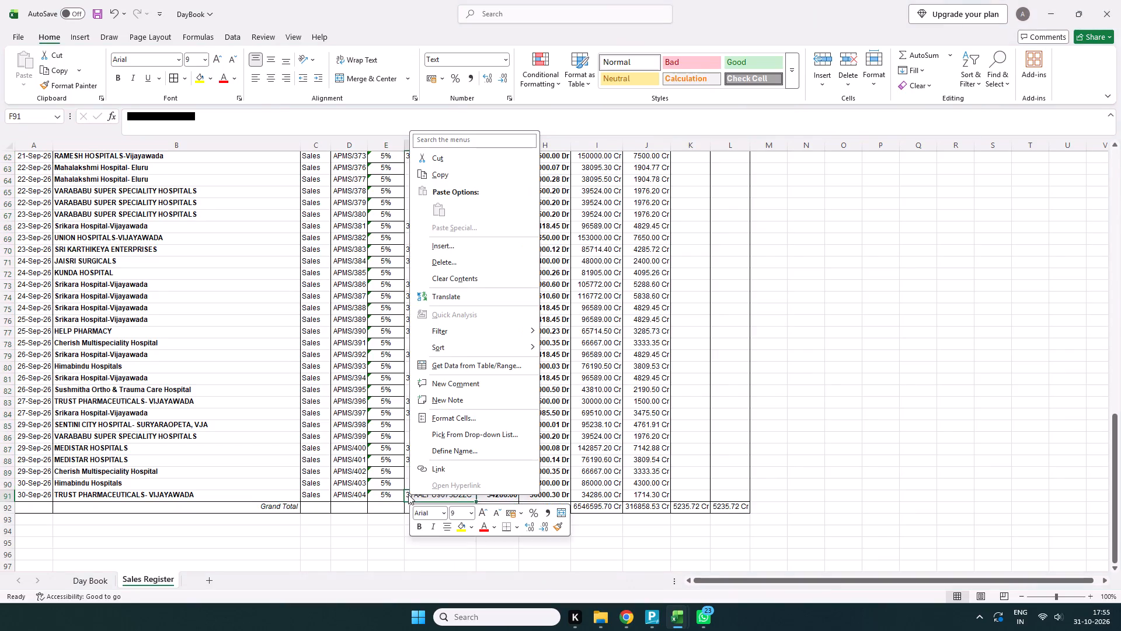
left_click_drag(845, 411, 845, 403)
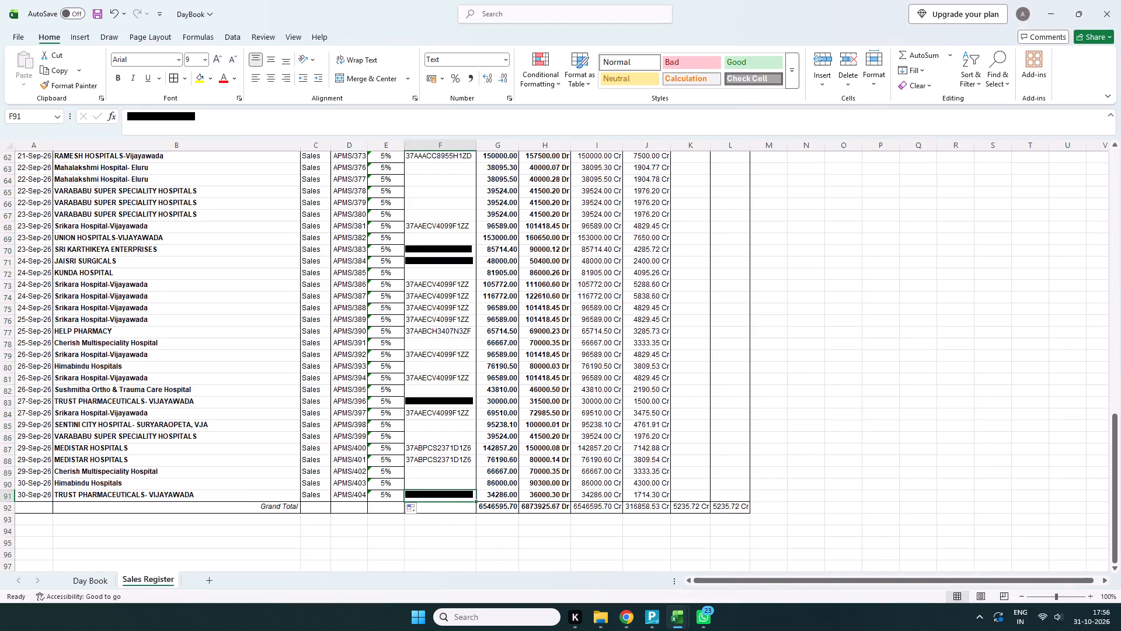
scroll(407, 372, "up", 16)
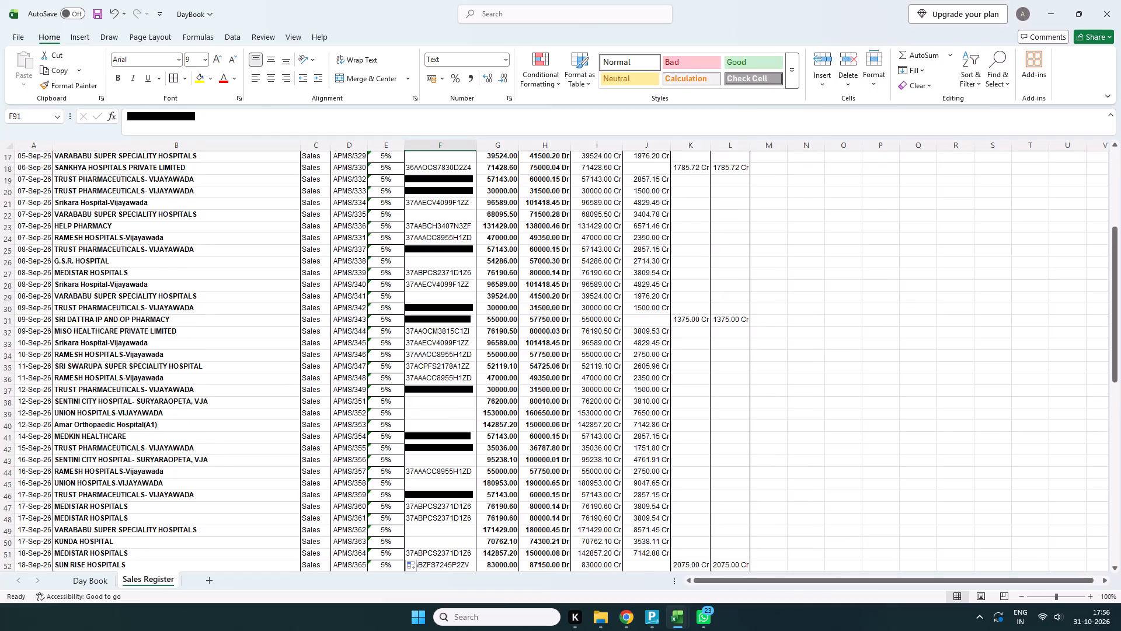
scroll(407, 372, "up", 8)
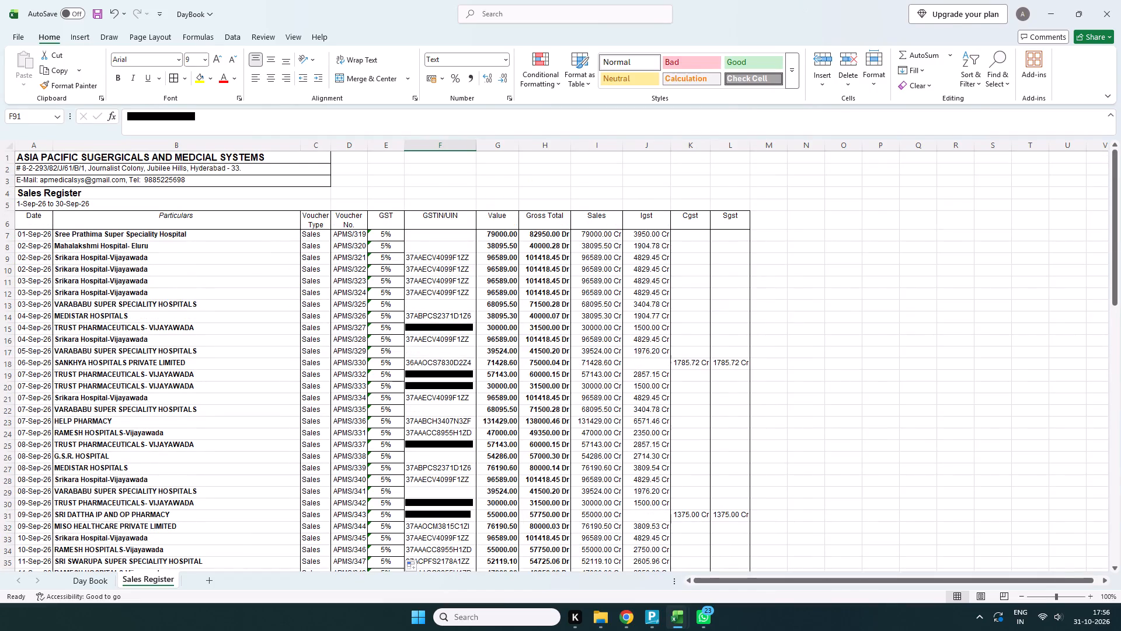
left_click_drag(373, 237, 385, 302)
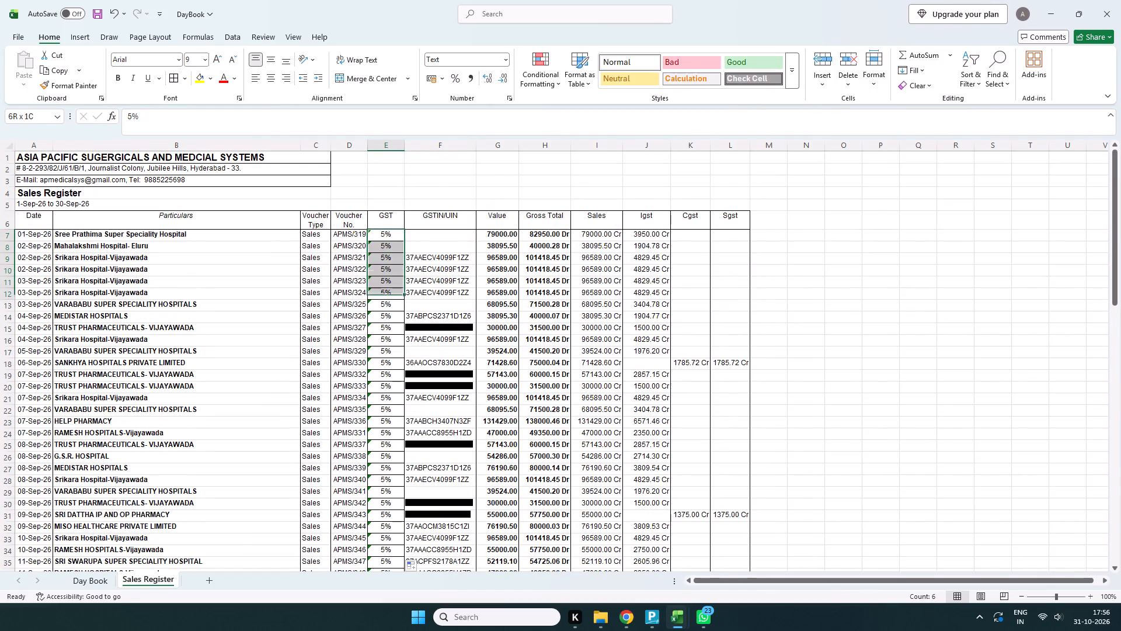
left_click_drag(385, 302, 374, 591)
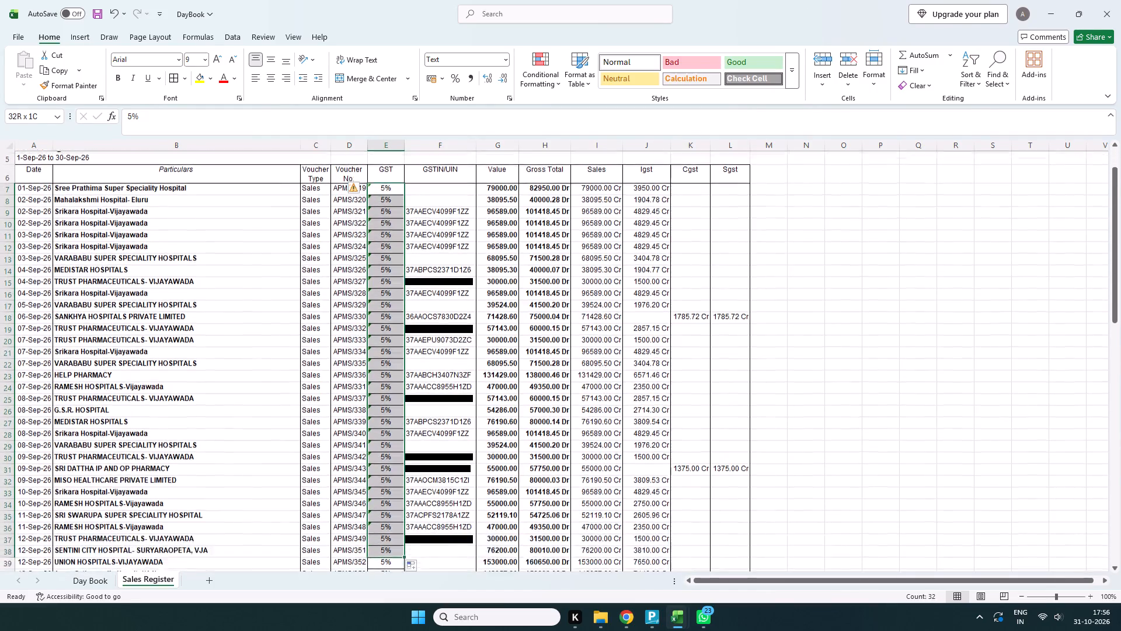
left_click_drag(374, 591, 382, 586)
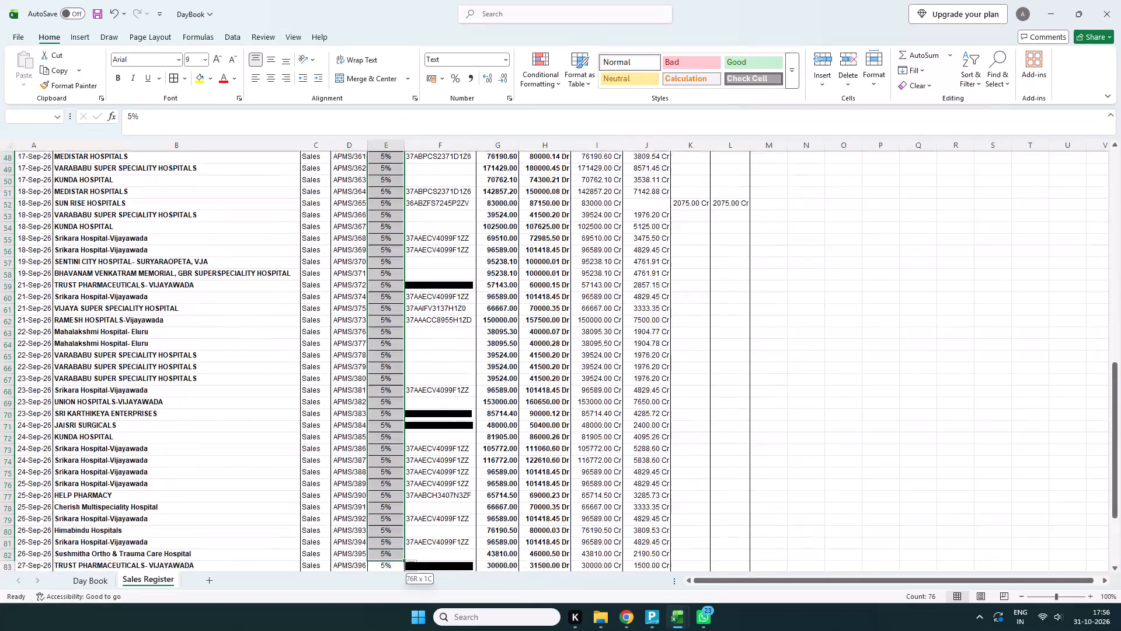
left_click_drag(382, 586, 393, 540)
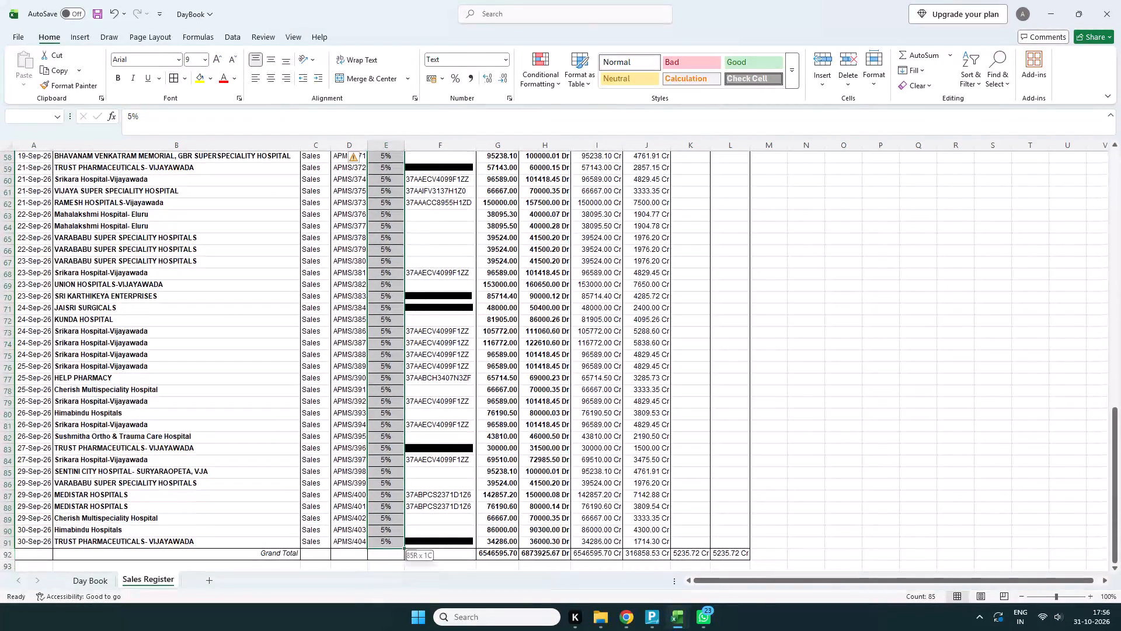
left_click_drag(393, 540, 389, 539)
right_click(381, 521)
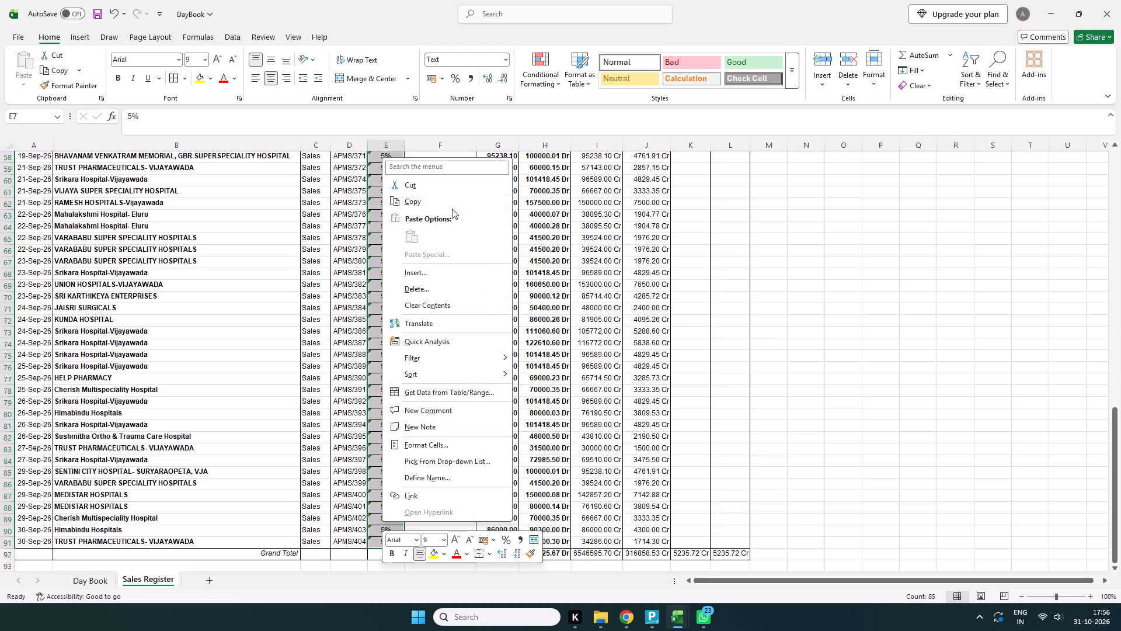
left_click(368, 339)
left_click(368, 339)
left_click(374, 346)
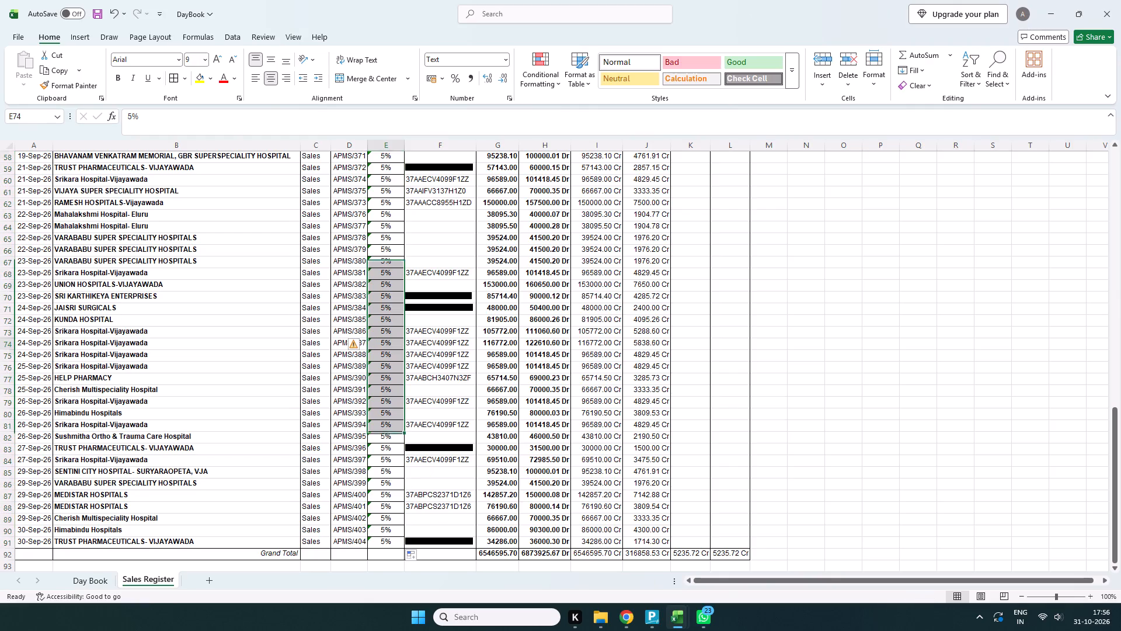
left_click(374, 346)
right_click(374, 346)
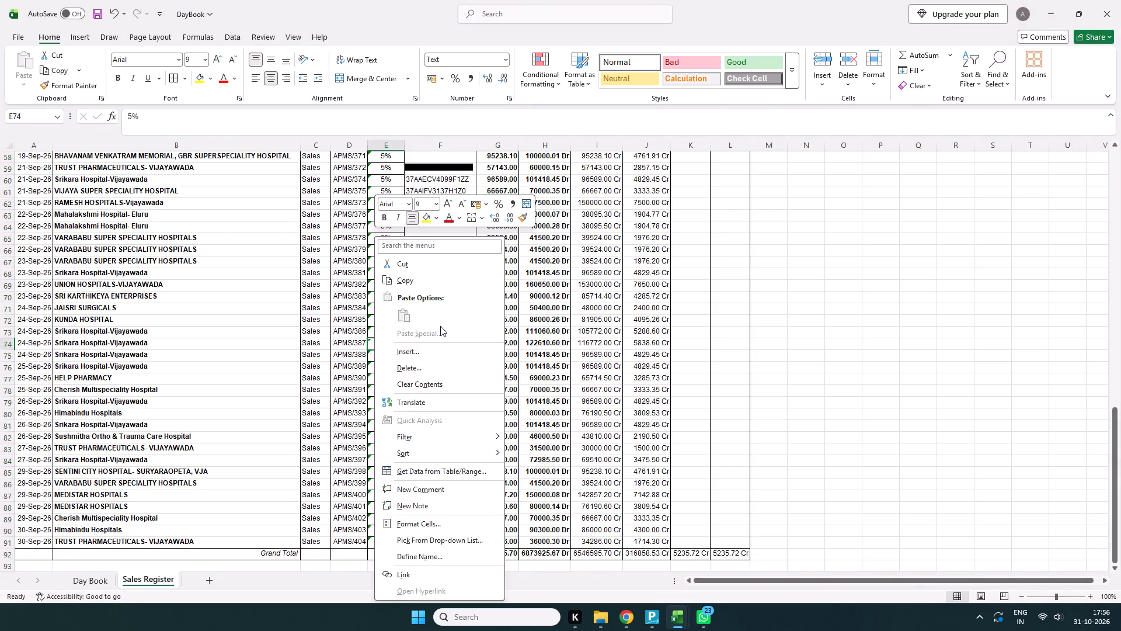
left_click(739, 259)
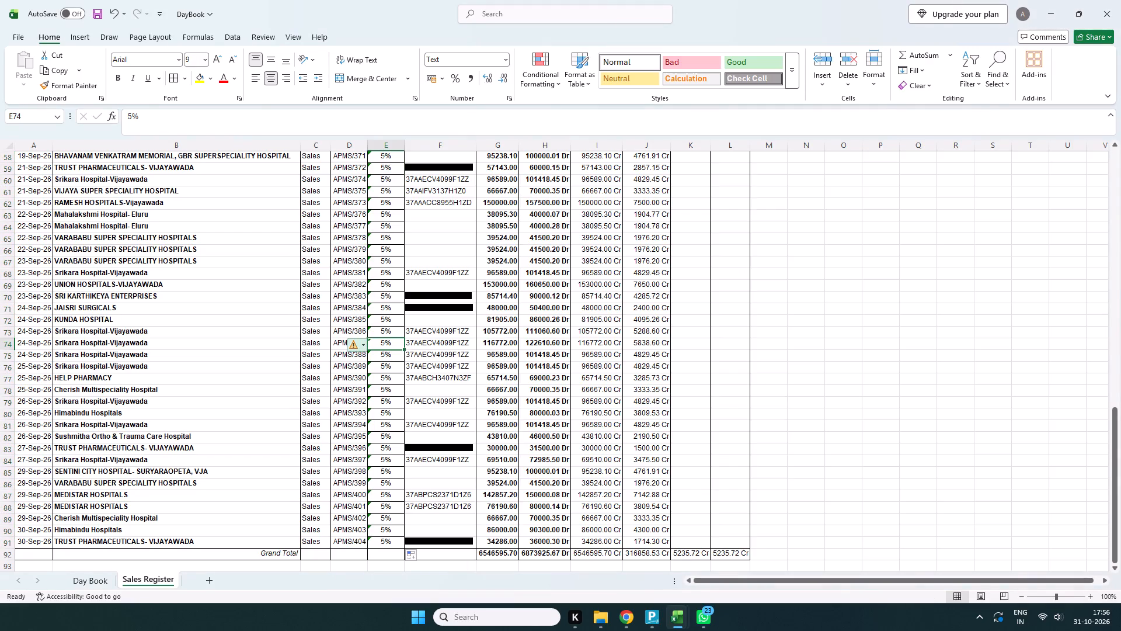
Undo the GST column fills, the centring of E7 and the 5% entry, back to an empty E7.
key("ctrl+z")
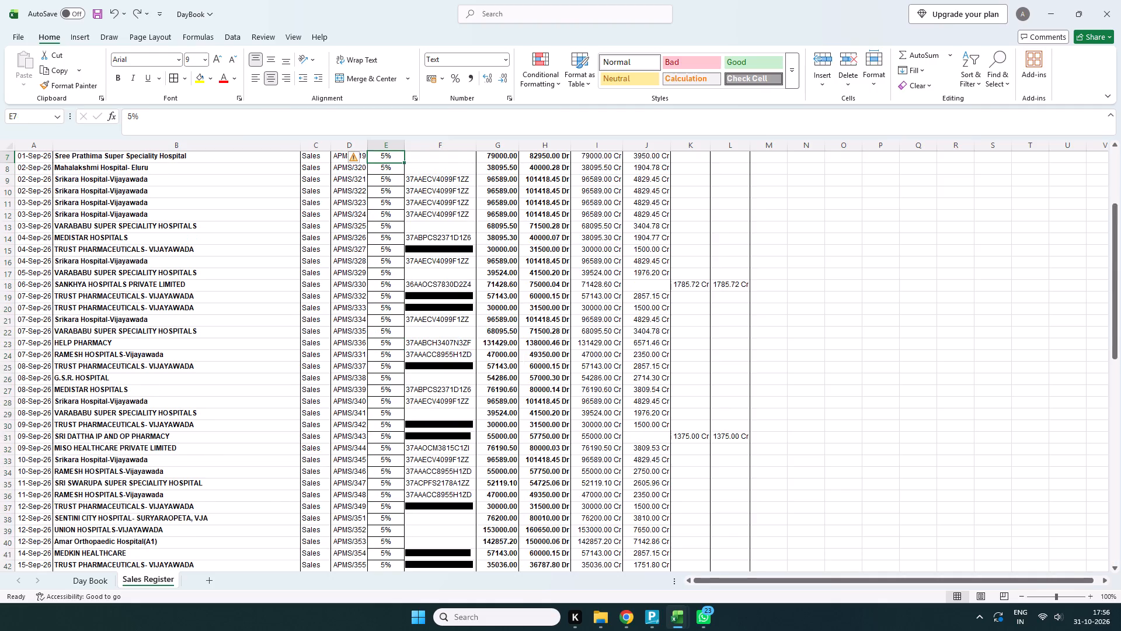
key("ctrl+z")
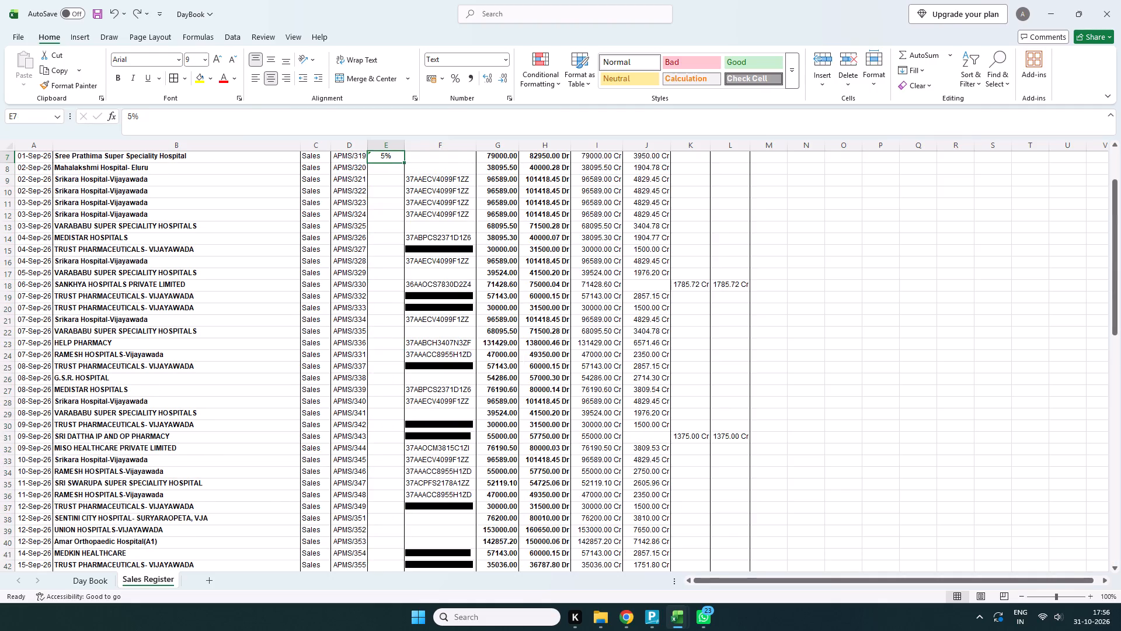
key("ctrl+z")
key("ctrl+z")
key("ctrl+z")
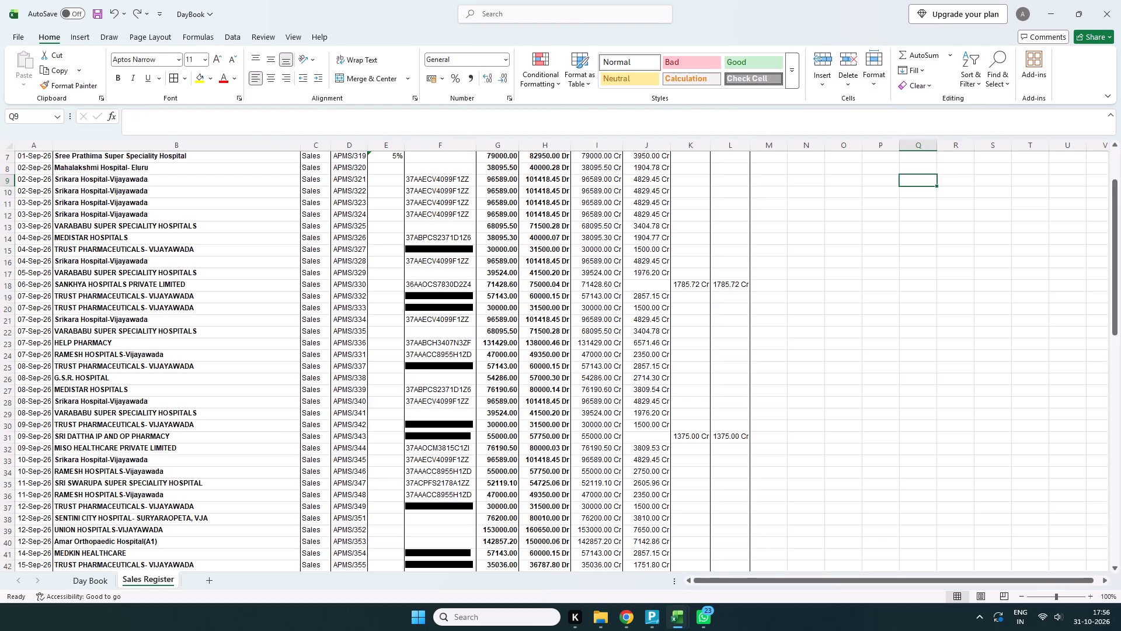
key("ctrl+z")
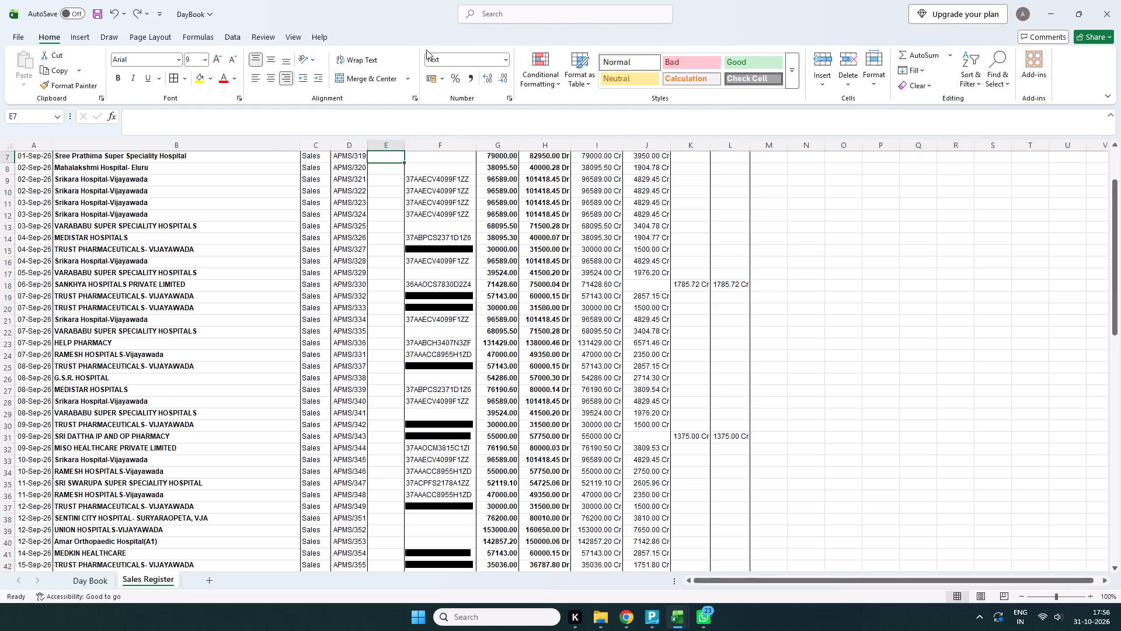
Enter 5% again as the GST rate for voucher APMS/319 in cell E7.
double_click(384, 159)
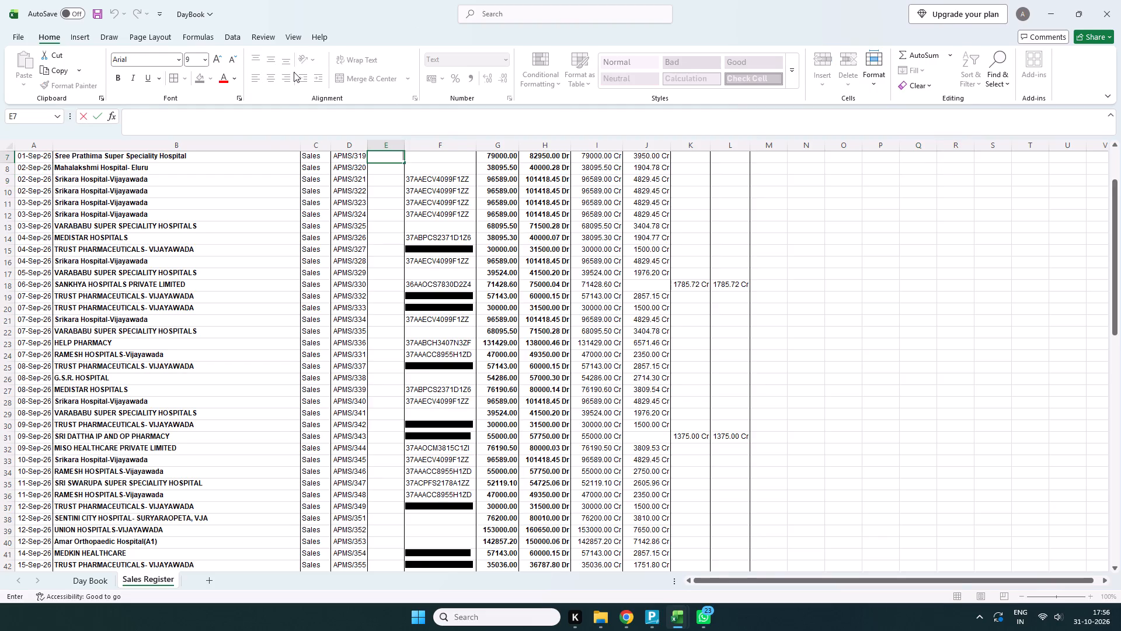
key("5")
key("shift+percent")
left_click_drag(401, 155, 394, 159)
left_click_drag(394, 159, 381, 155)
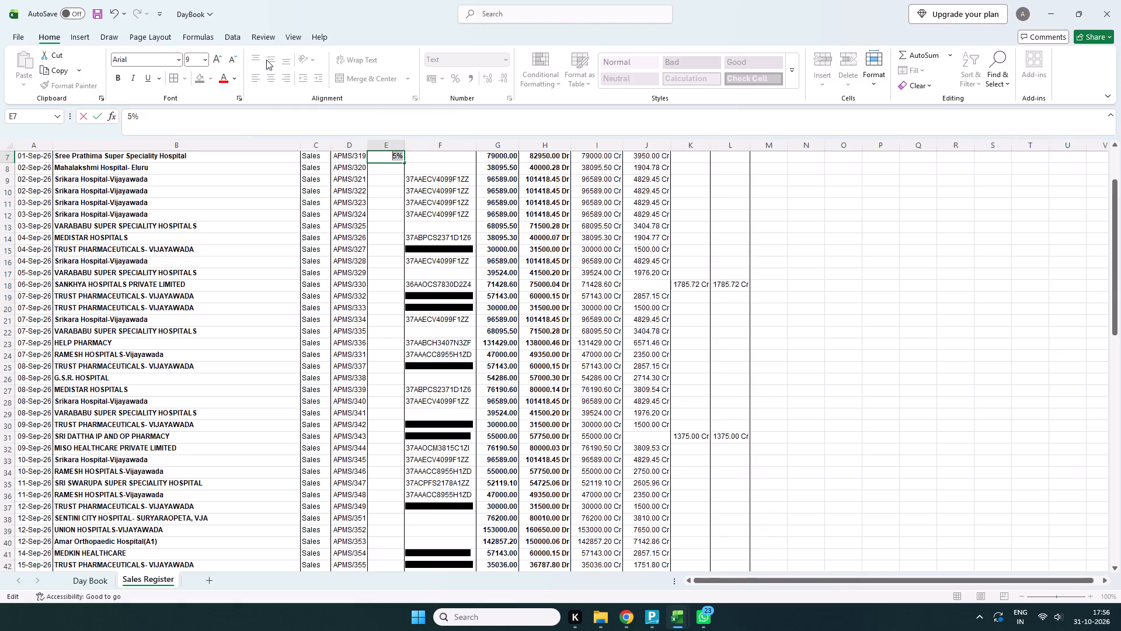
left_click(266, 60)
left_click(265, 109)
left_click(382, 162)
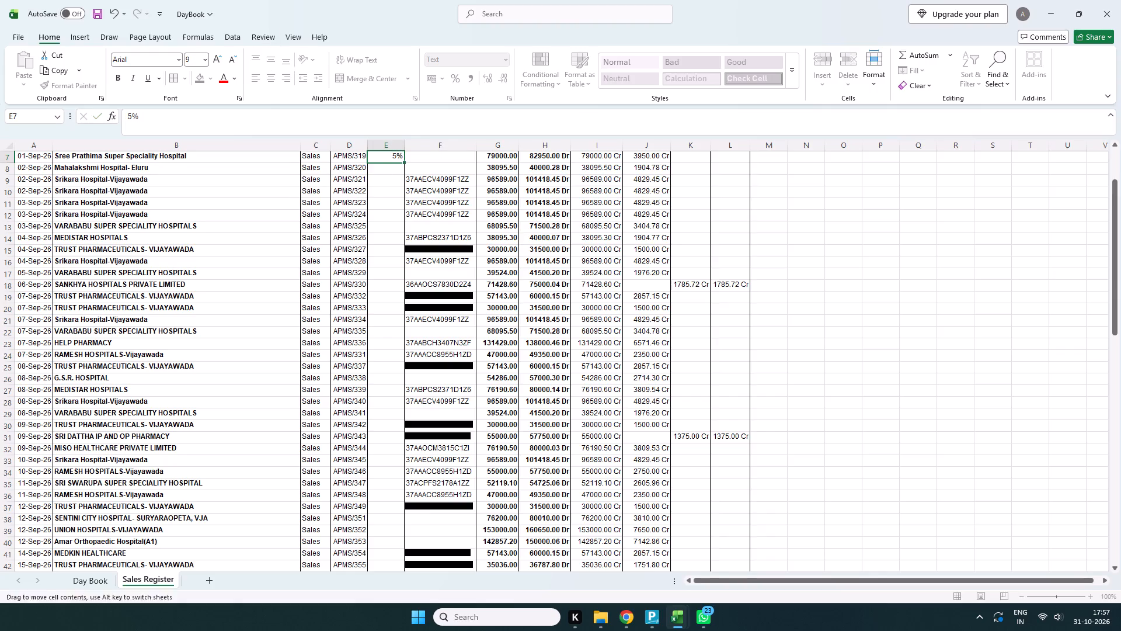
Apply the Comma number style to the 5% rate in cell E7.
left_click(384, 160)
double_click(386, 156)
left_click(381, 158)
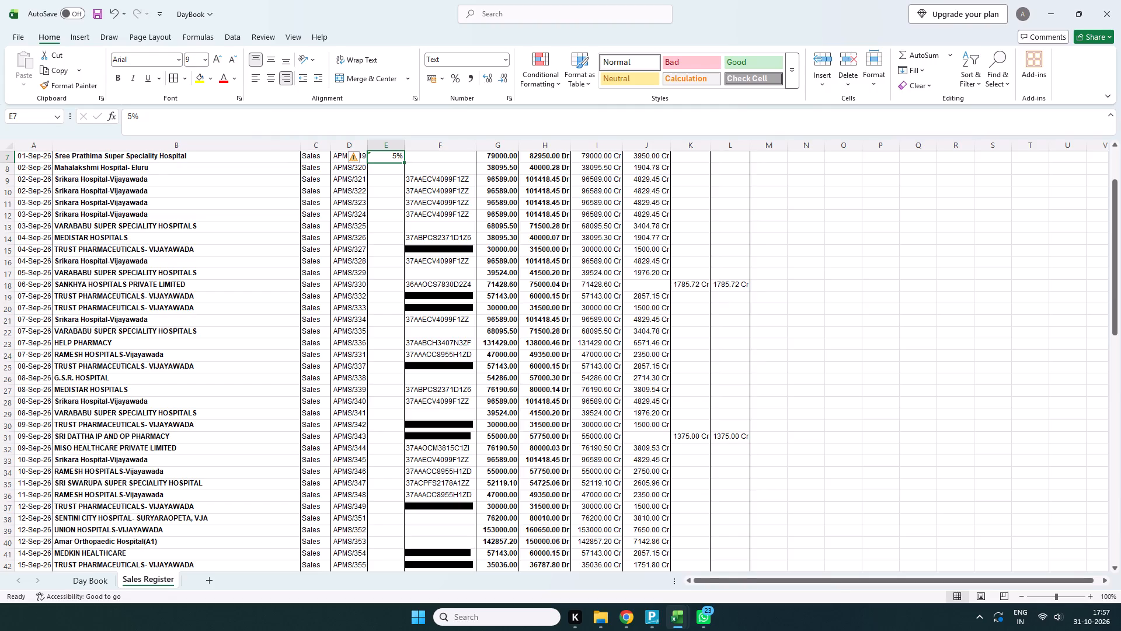
right_click(381, 158)
left_click(377, 158)
right_click(375, 158)
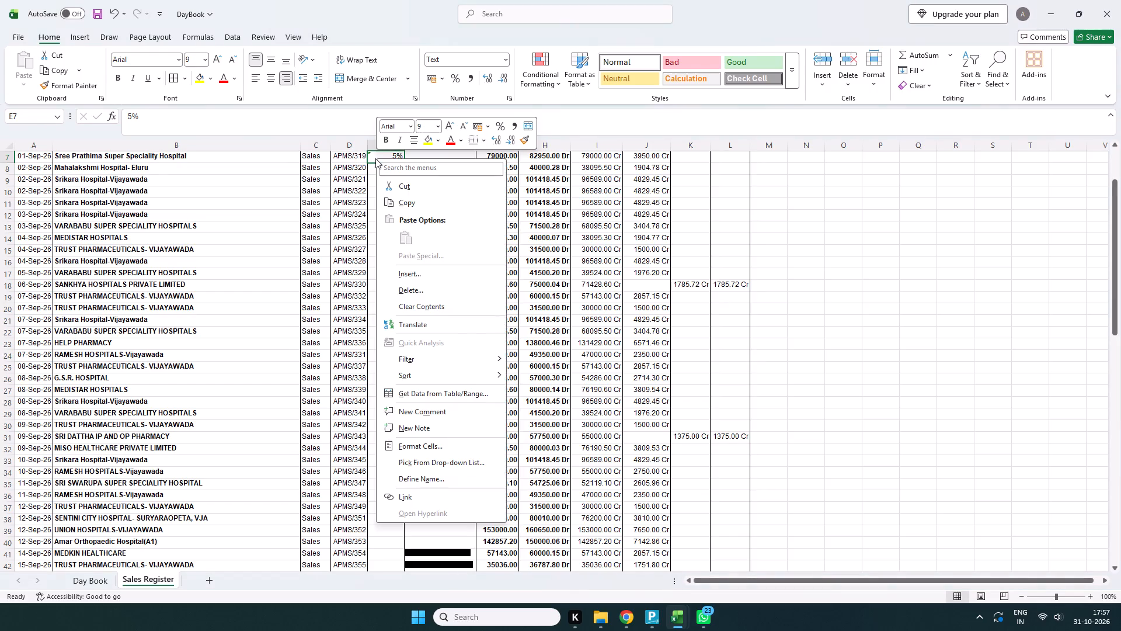
left_click(511, 126)
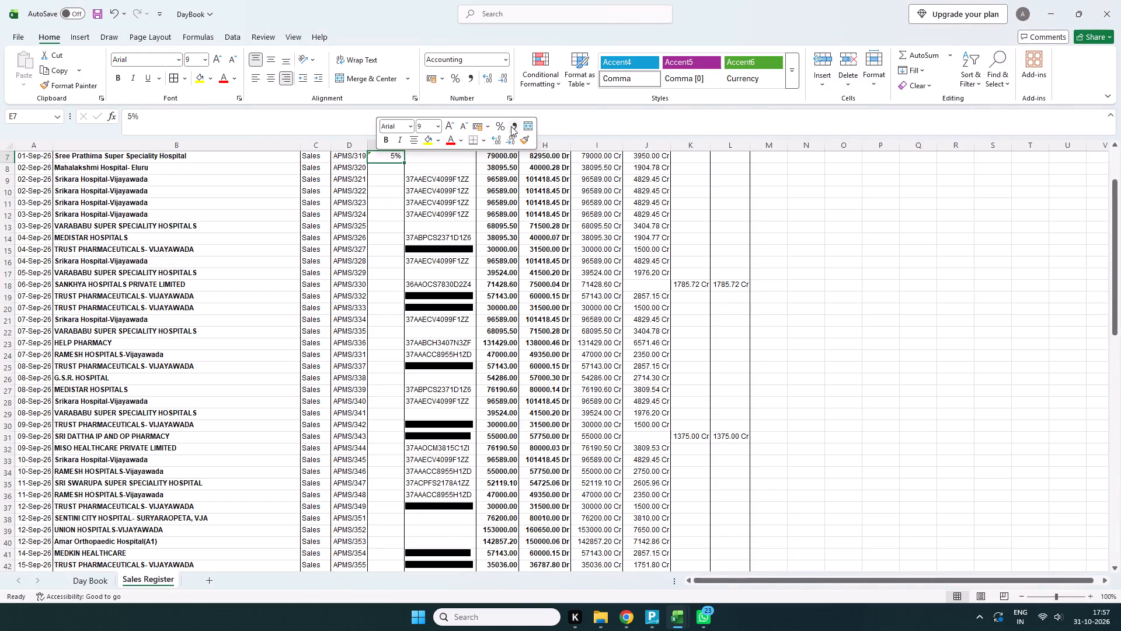
left_click(511, 126)
left_click(511, 126)
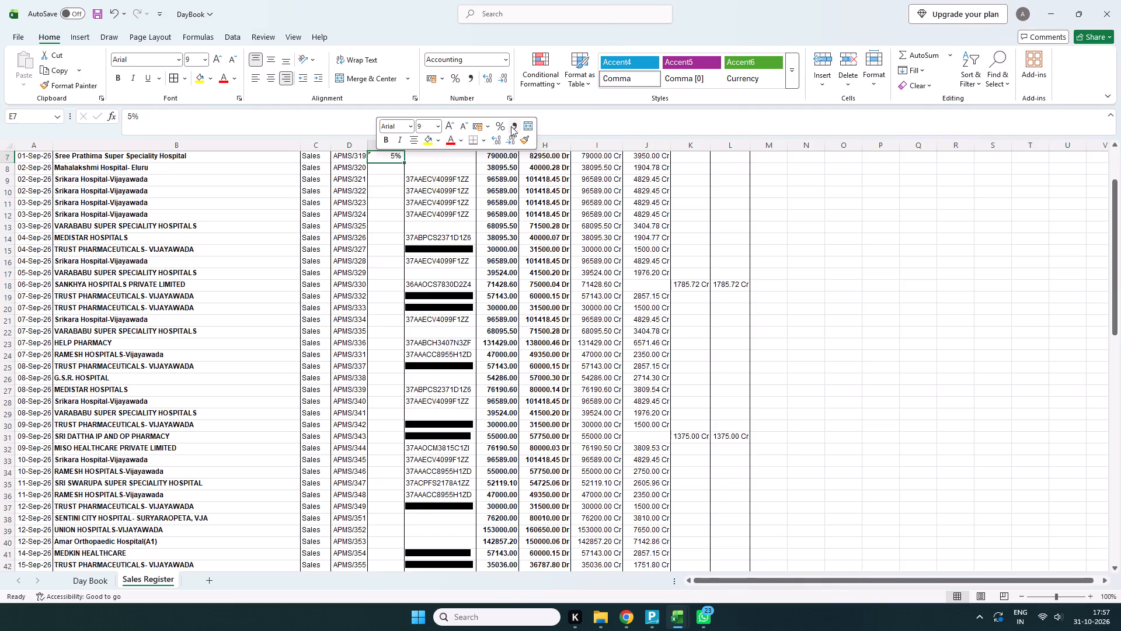
left_click(511, 126)
left_click(511, 126)
left_click(385, 179)
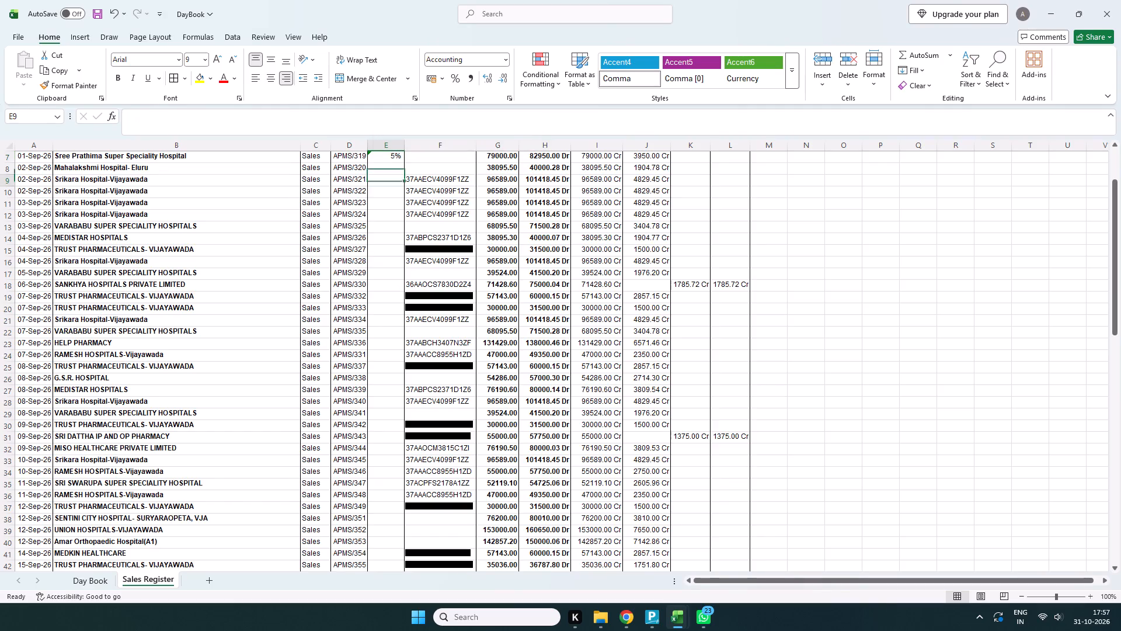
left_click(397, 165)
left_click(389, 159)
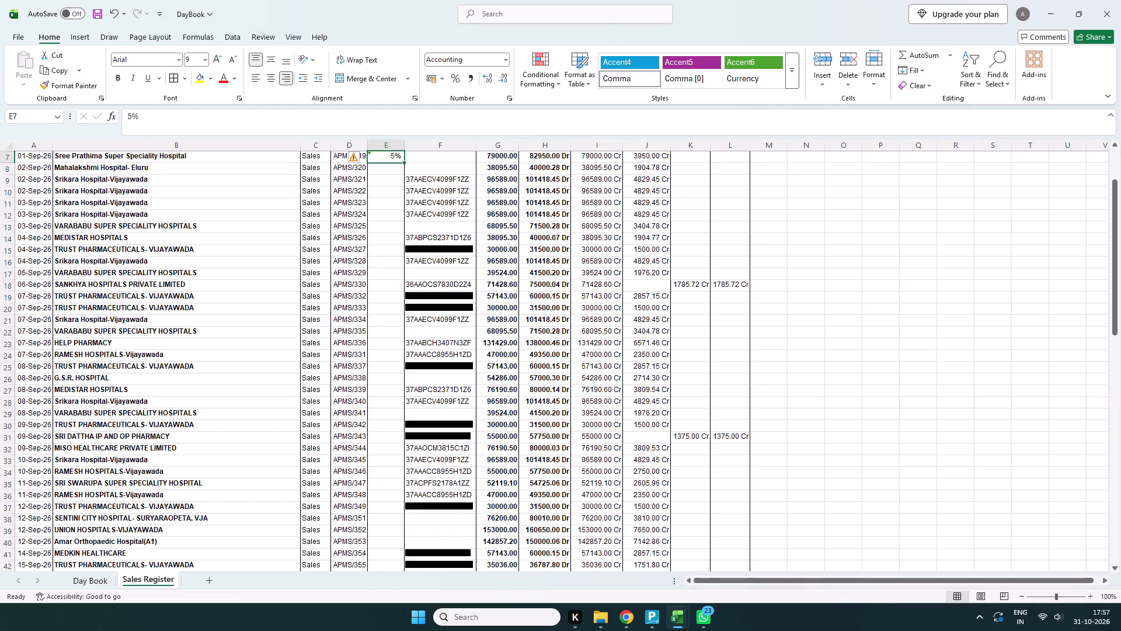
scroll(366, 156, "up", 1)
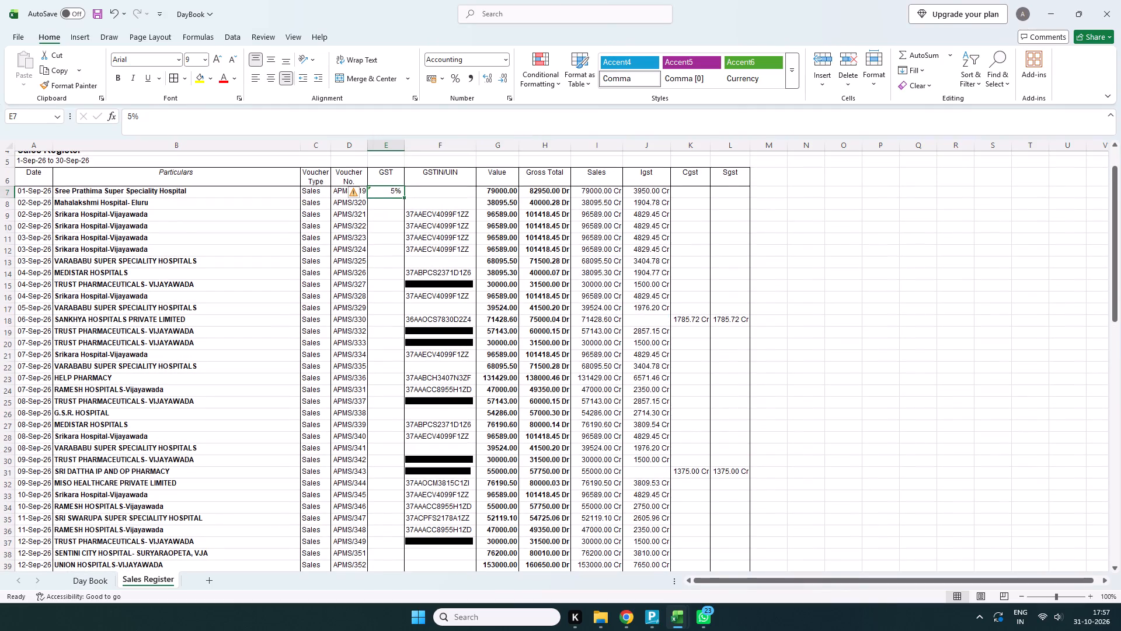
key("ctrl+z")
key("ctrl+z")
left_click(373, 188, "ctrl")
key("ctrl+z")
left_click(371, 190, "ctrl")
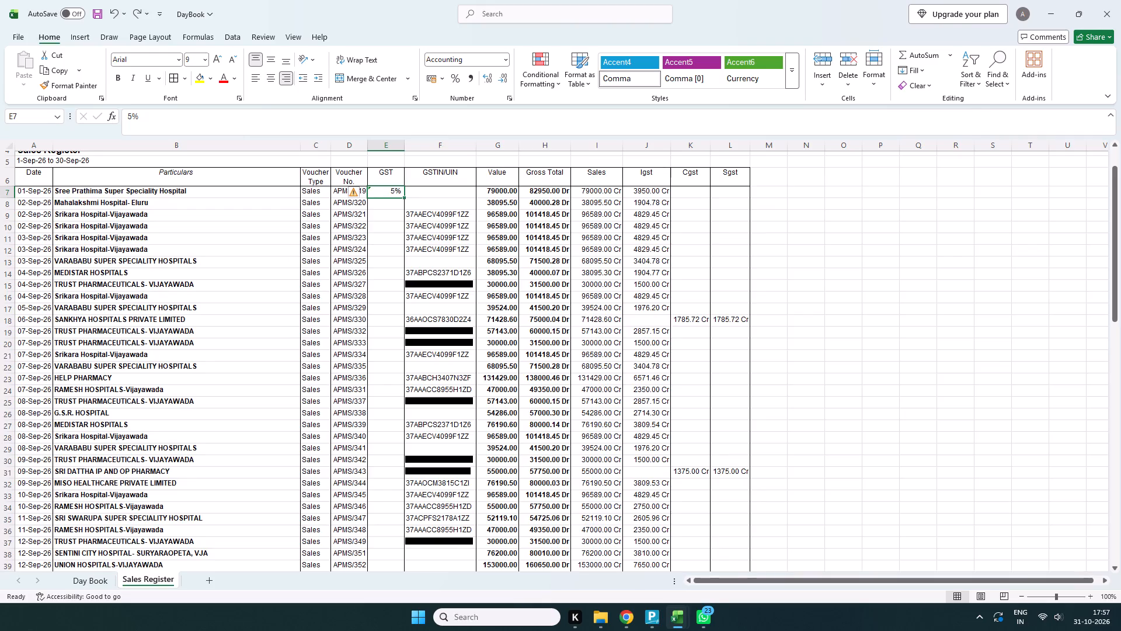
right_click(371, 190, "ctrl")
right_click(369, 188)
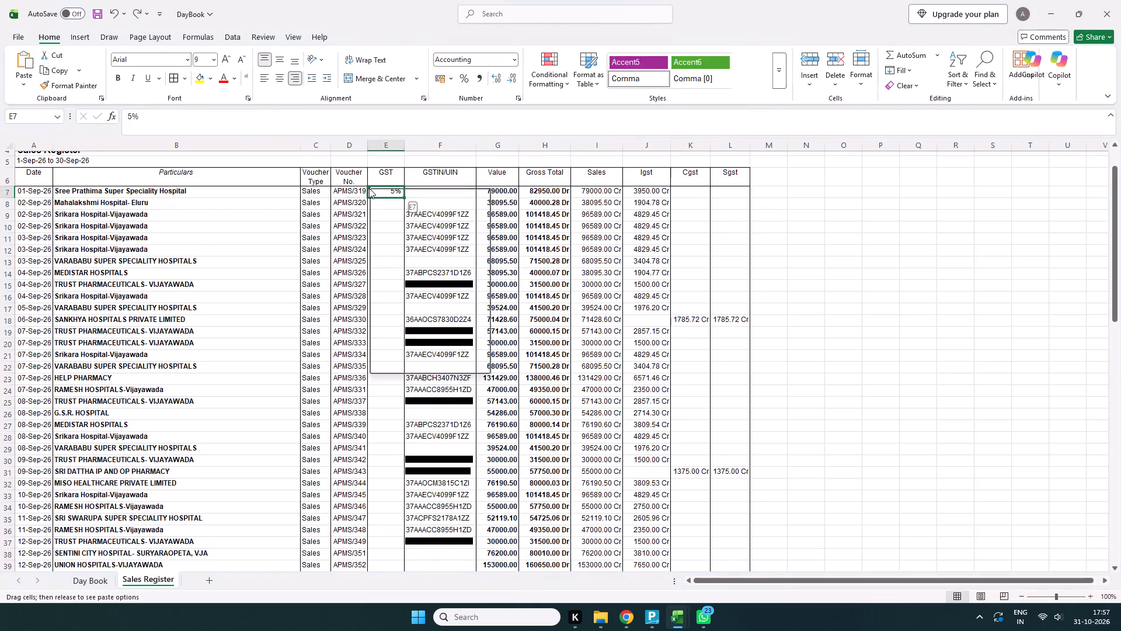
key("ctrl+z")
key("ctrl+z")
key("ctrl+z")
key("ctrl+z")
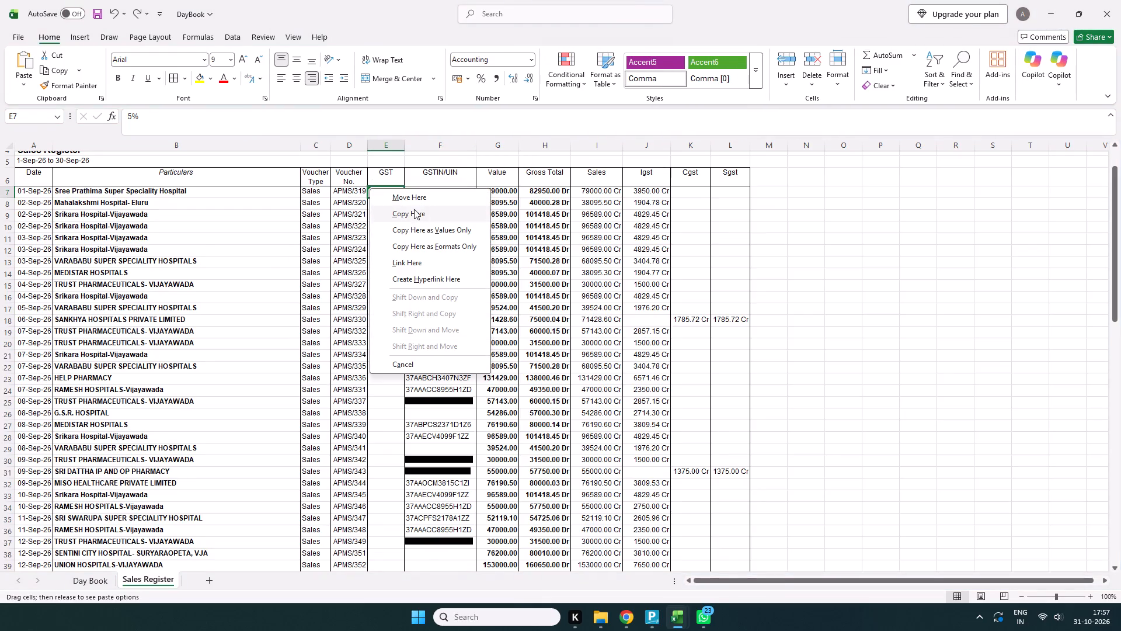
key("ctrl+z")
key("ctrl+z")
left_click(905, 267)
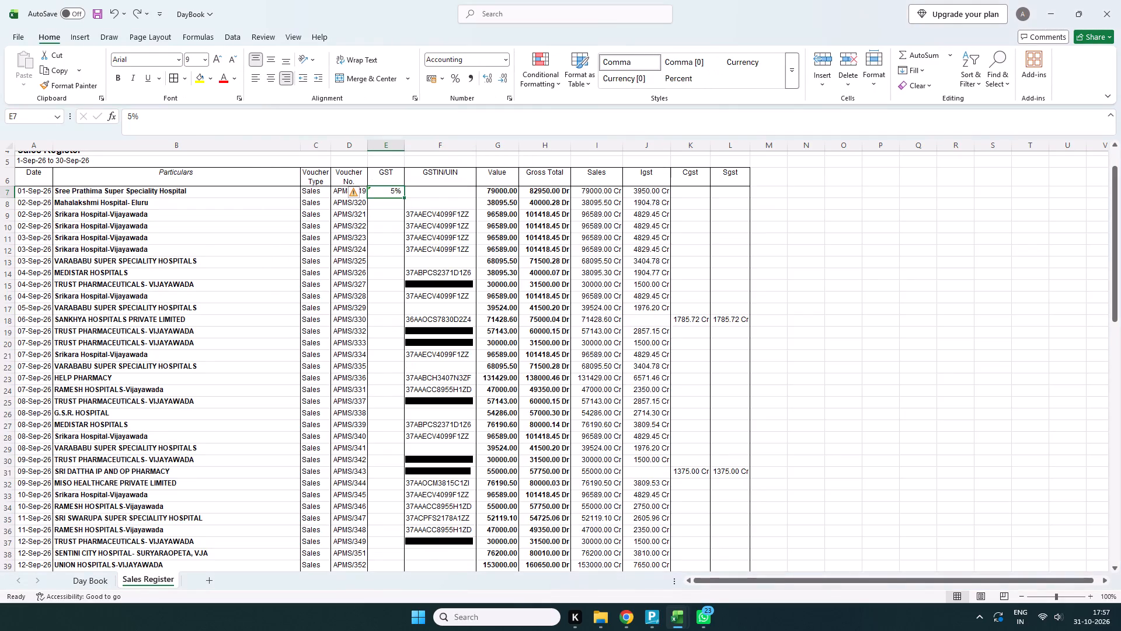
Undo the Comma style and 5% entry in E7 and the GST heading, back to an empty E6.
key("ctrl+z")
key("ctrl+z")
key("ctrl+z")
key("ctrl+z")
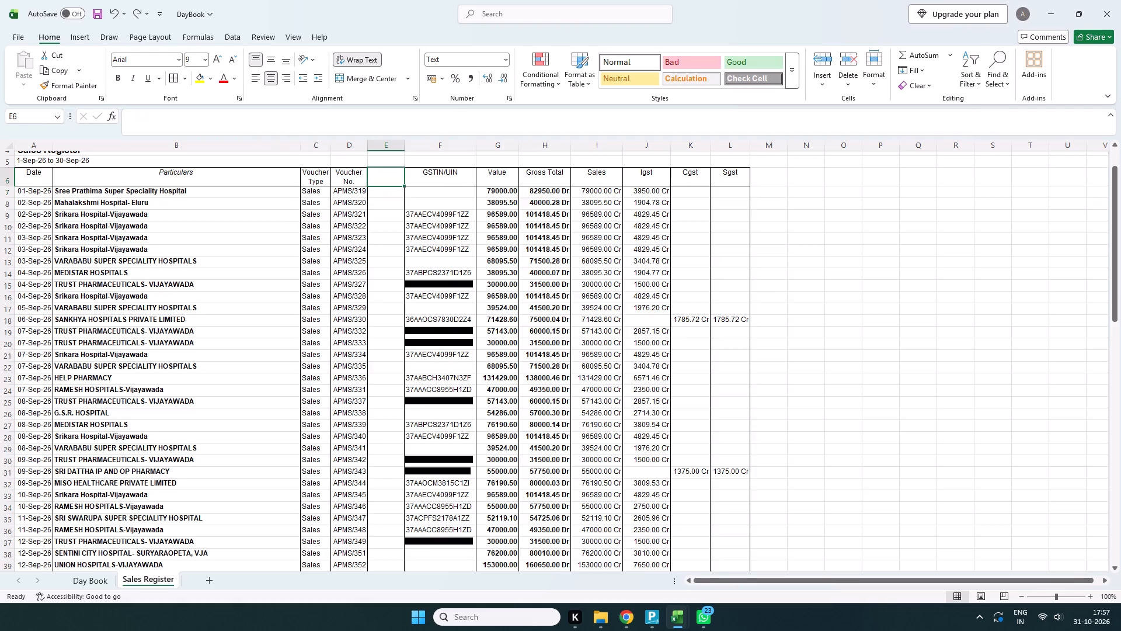
Enter GST as the column heading in cell E6.
type("GST")
key("Return")
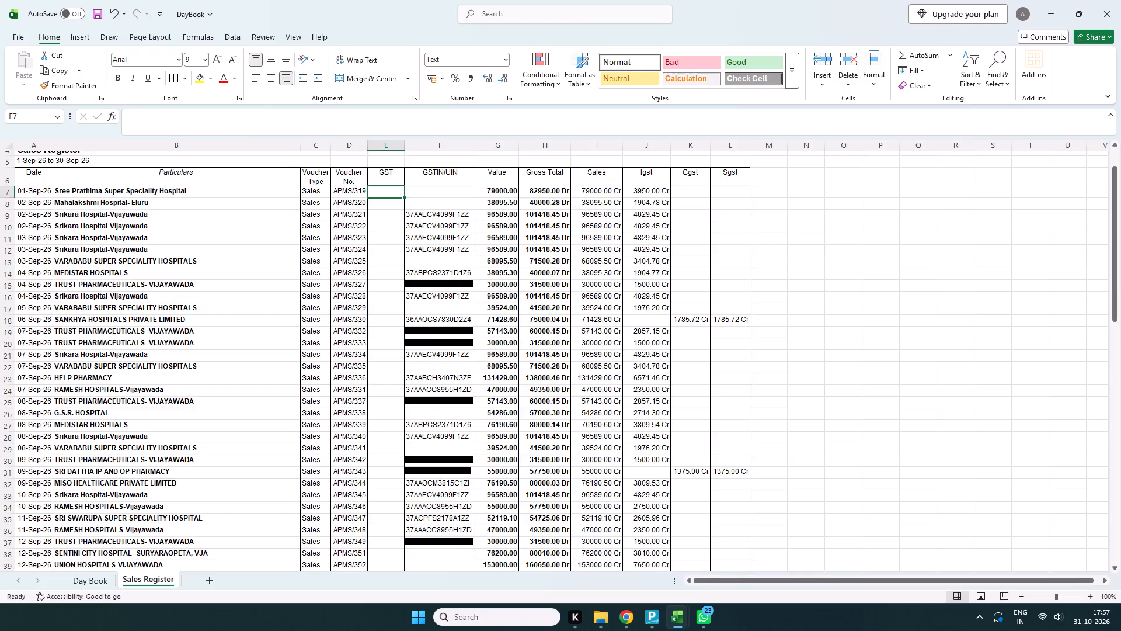
Enter 5% as the GST rate in E7 and fill it down the GST column to E91.
key("5")
key("shift+percent")
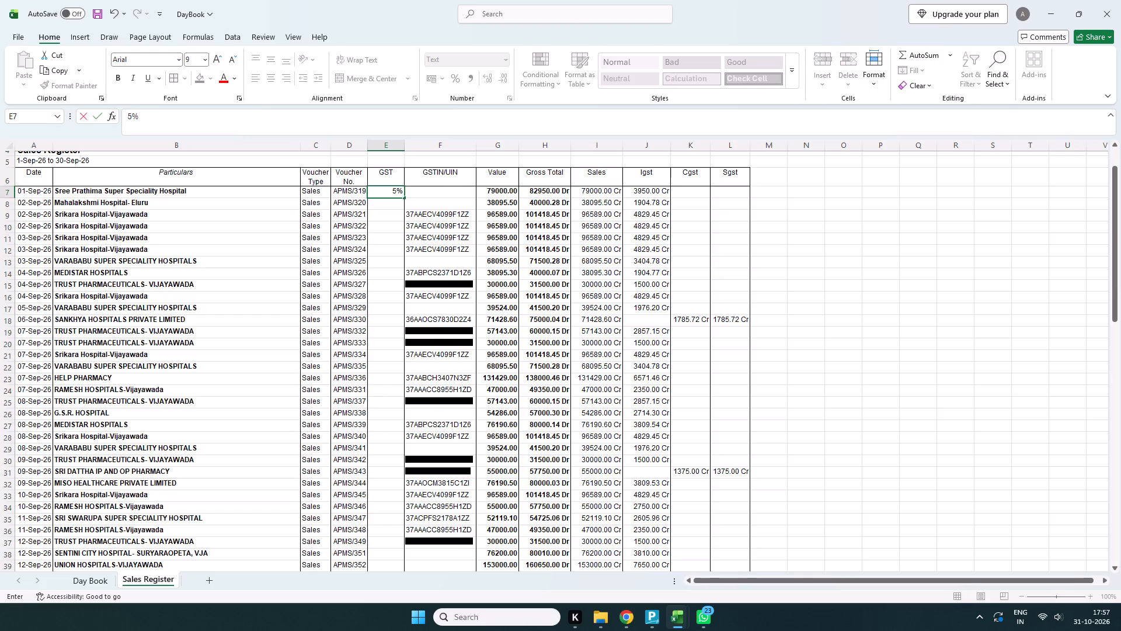
left_click(381, 193)
left_click_drag(403, 197, 462, 520)
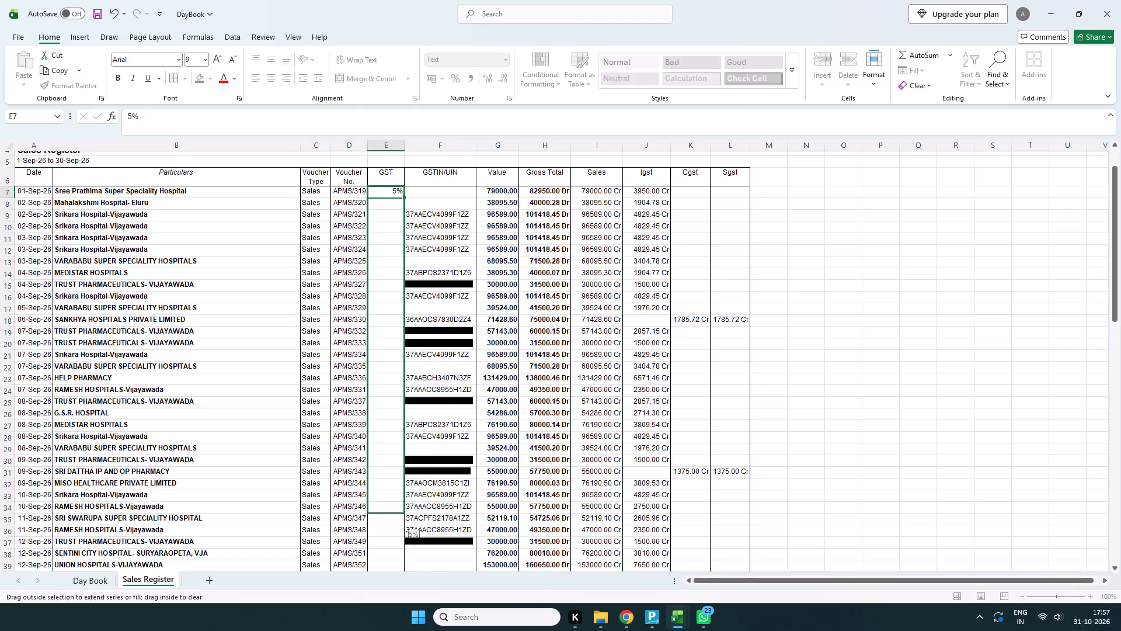
left_click_drag(462, 520, 435, 552)
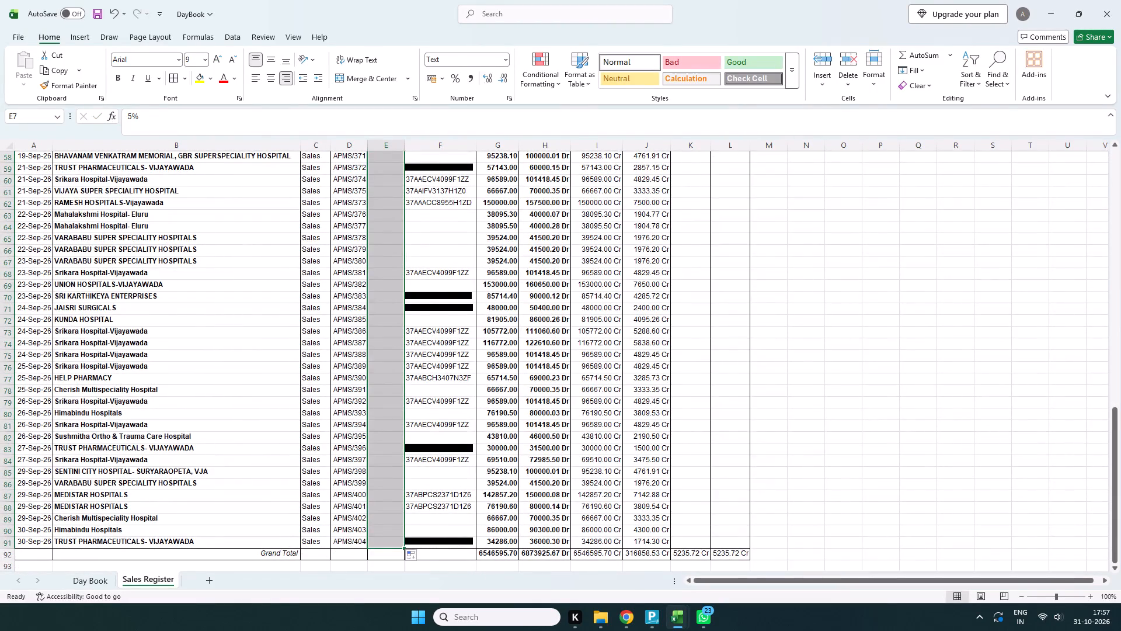
left_click(803, 217)
Ignore the number-stored-as-text error on the 5% rate for voucher APMS/380 in cell E67.
left_click(377, 260)
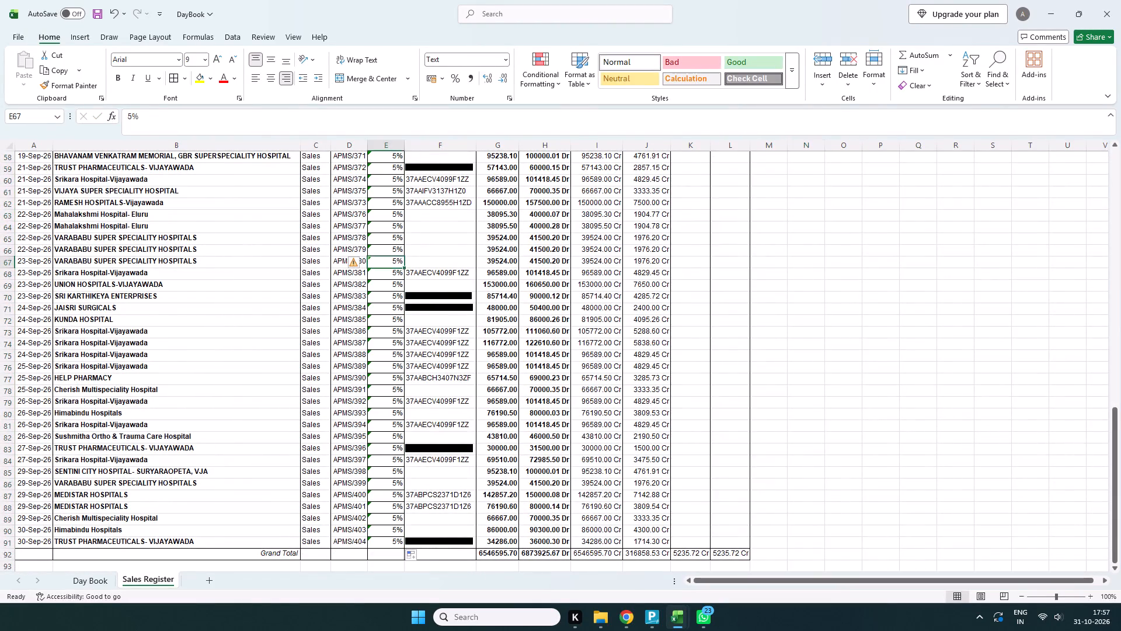
left_click(350, 265)
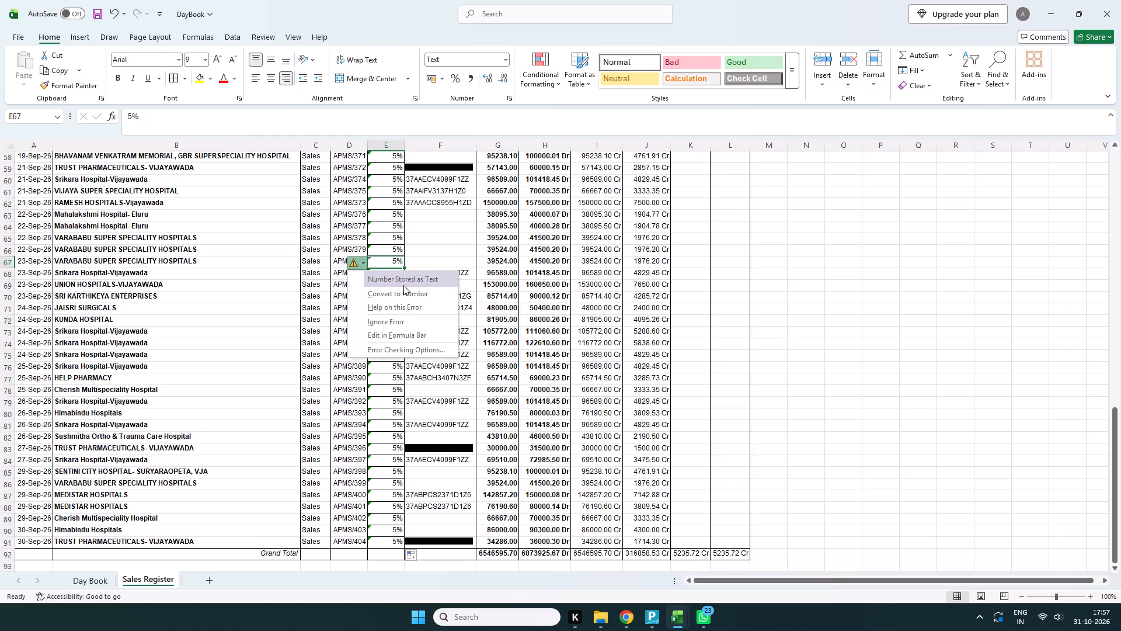
left_click(400, 323)
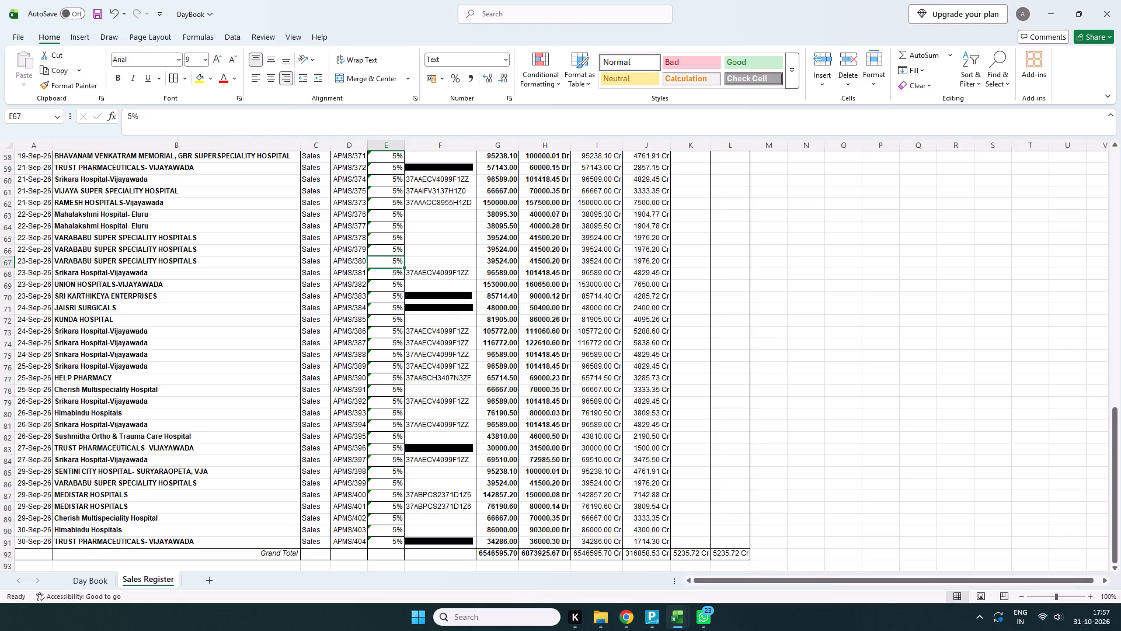
left_click(844, 256)
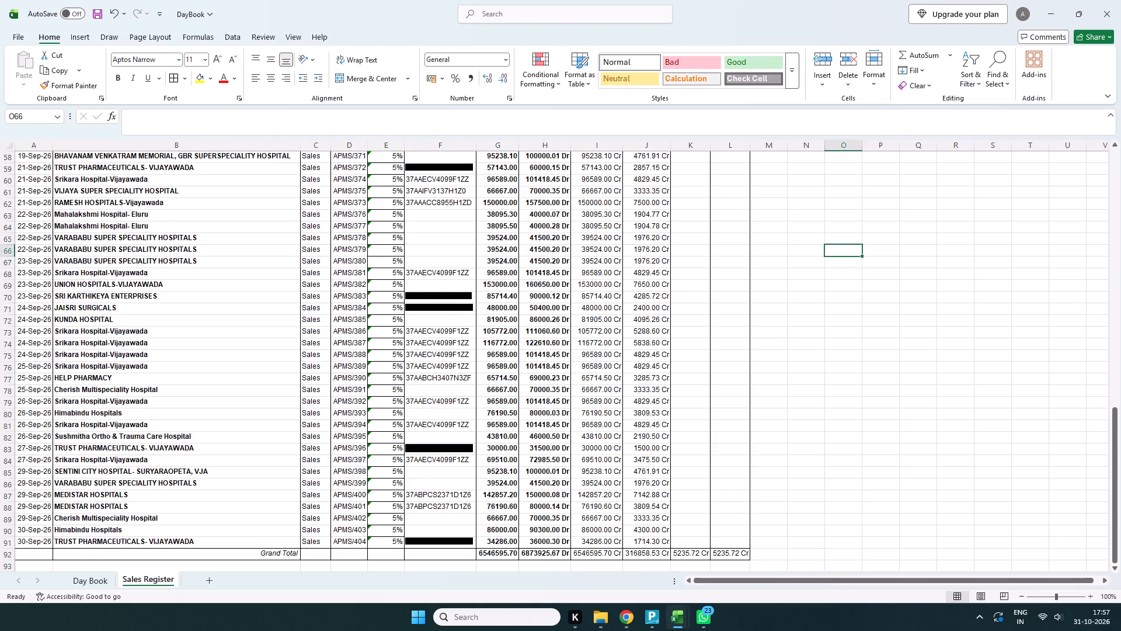
Ignore the number-stored-as-text error for all the GST rates in E7 to E91.
scroll(384, 168, "up", 11)
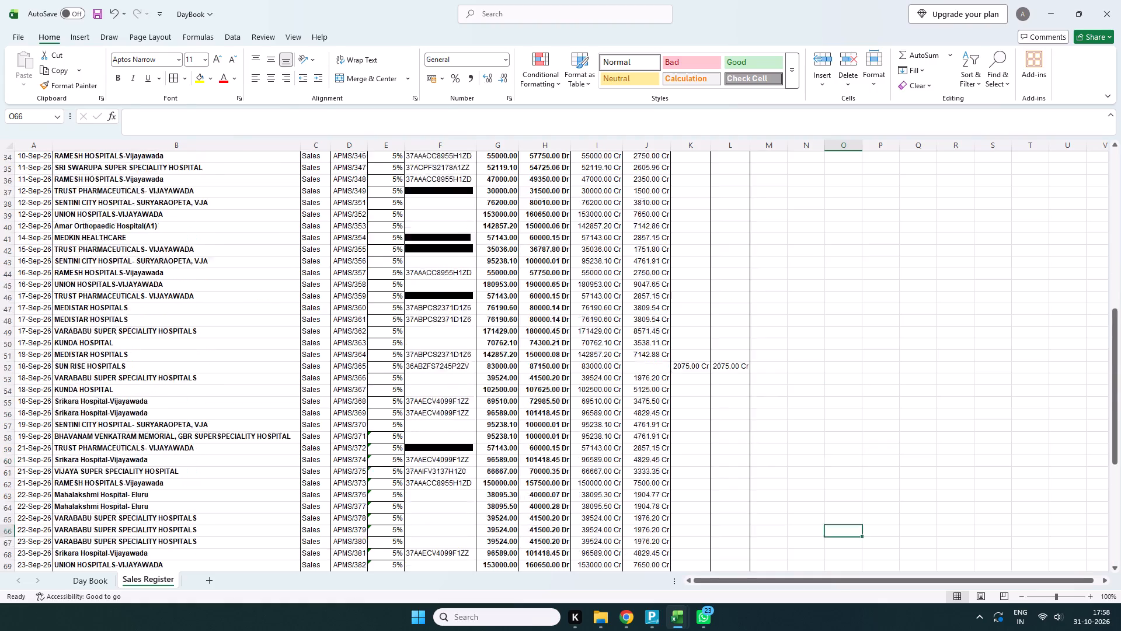
scroll(394, 165, "up", 11)
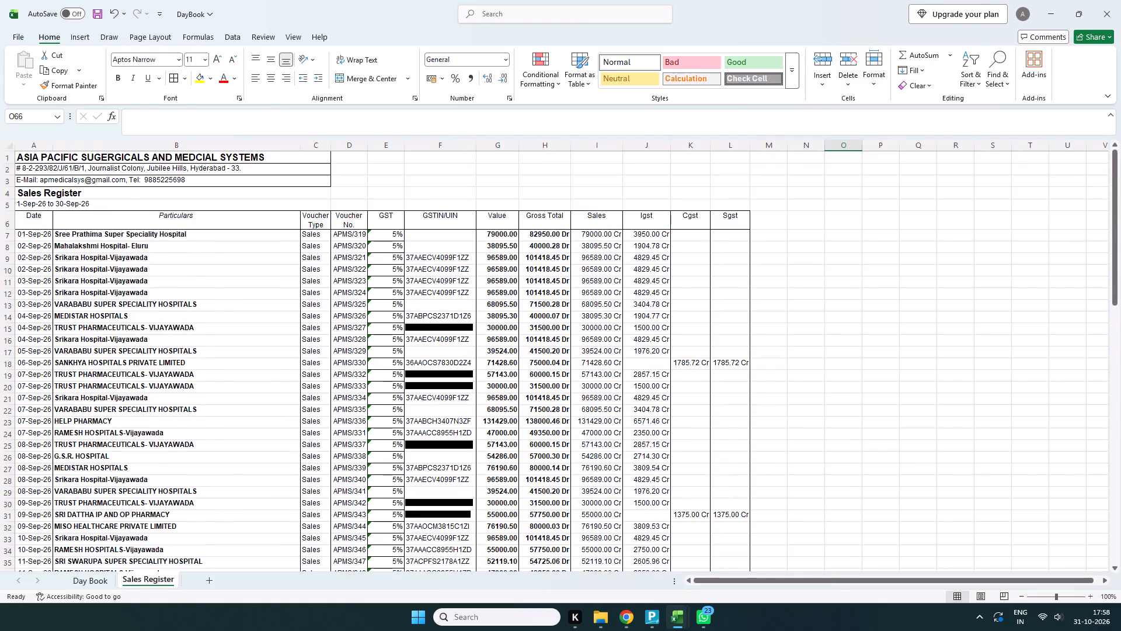
left_click_drag(384, 235, 395, 432)
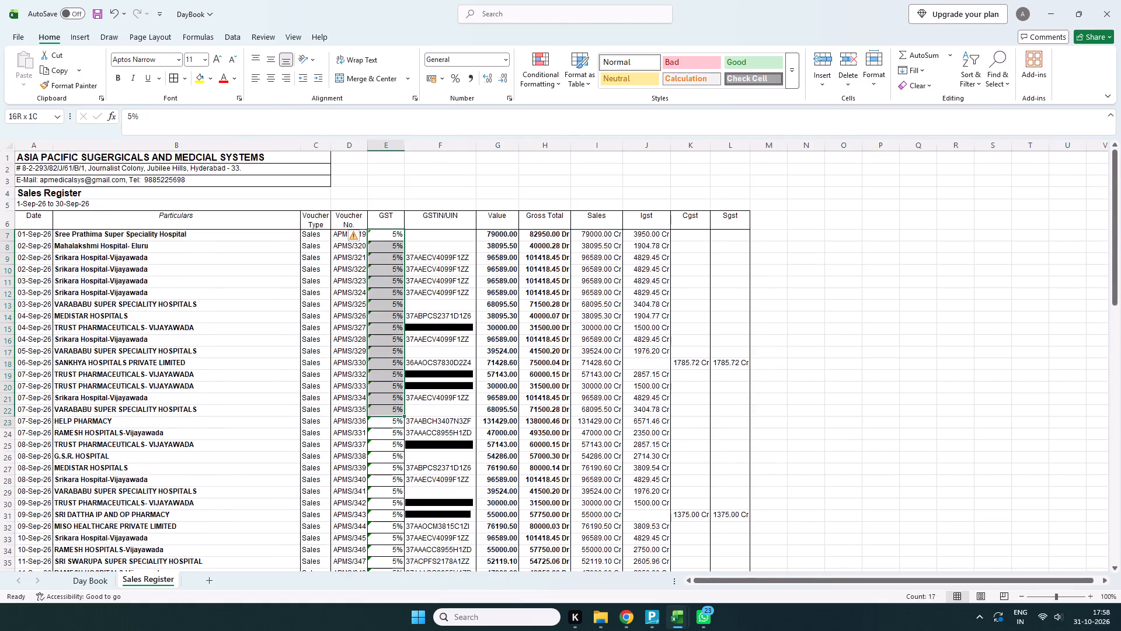
left_click_drag(395, 432, 389, 612)
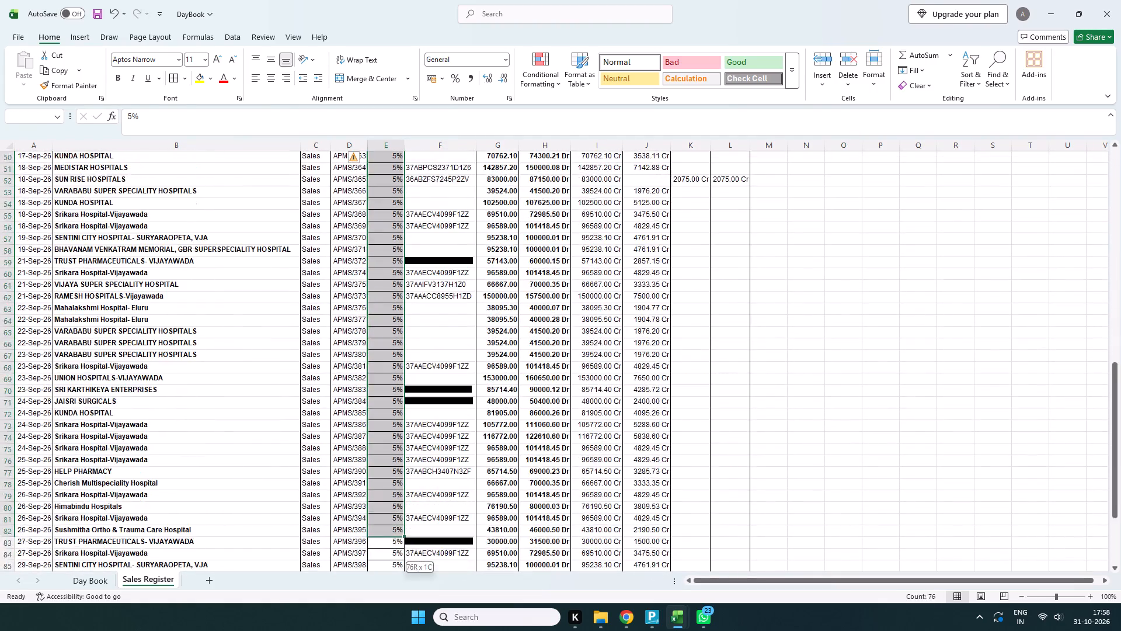
left_click_drag(389, 612, 378, 514)
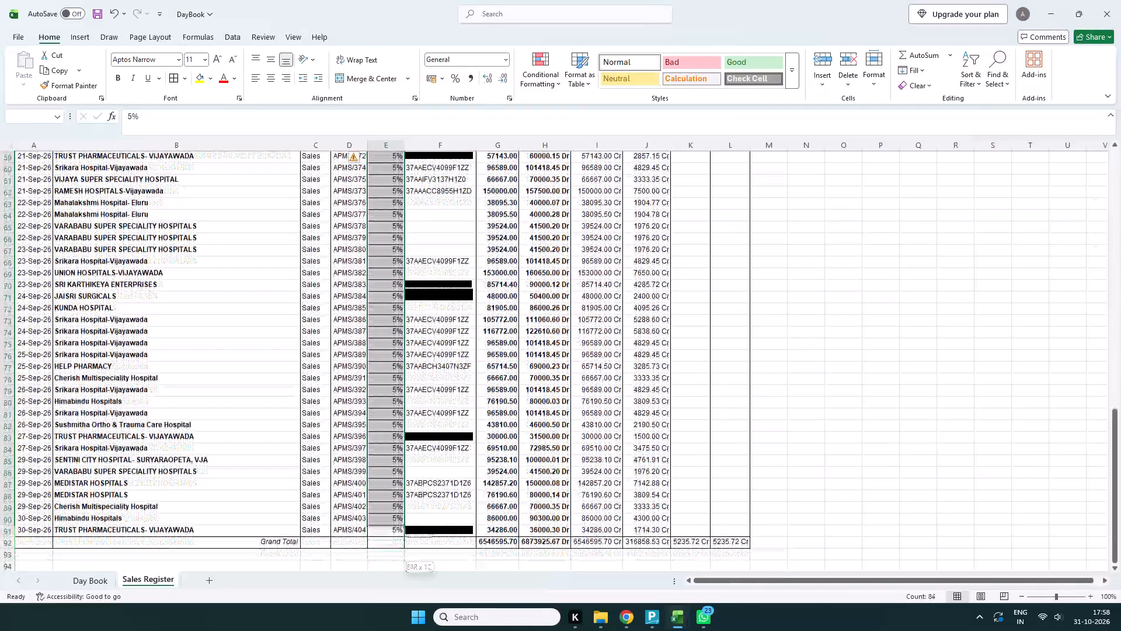
left_click_drag(378, 514, 382, 528)
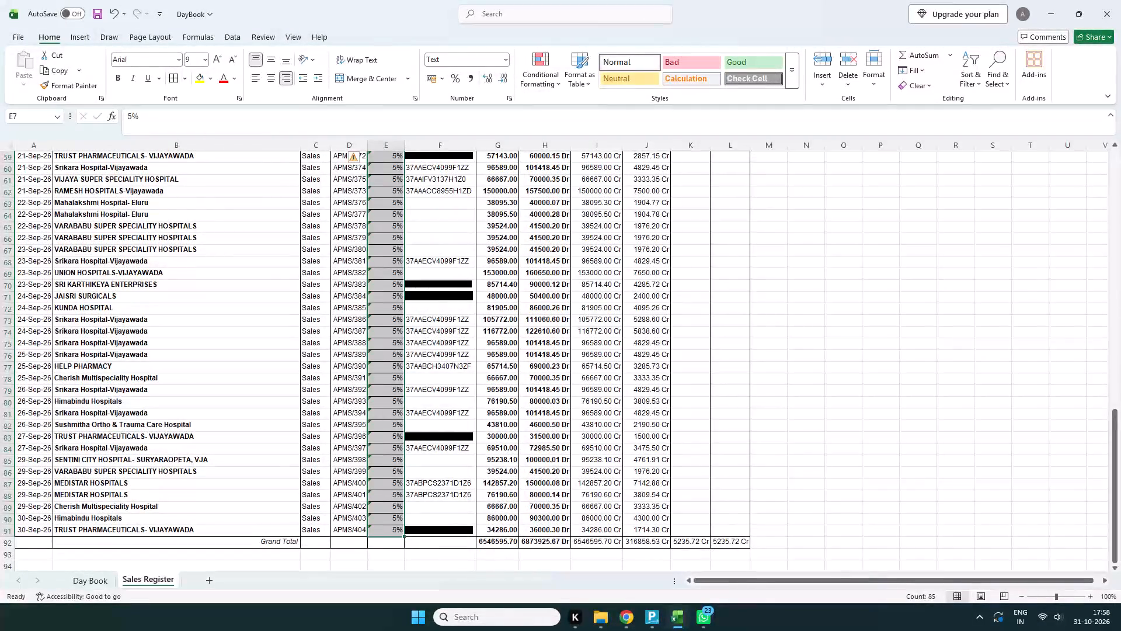
left_click(351, 160)
left_click(384, 219)
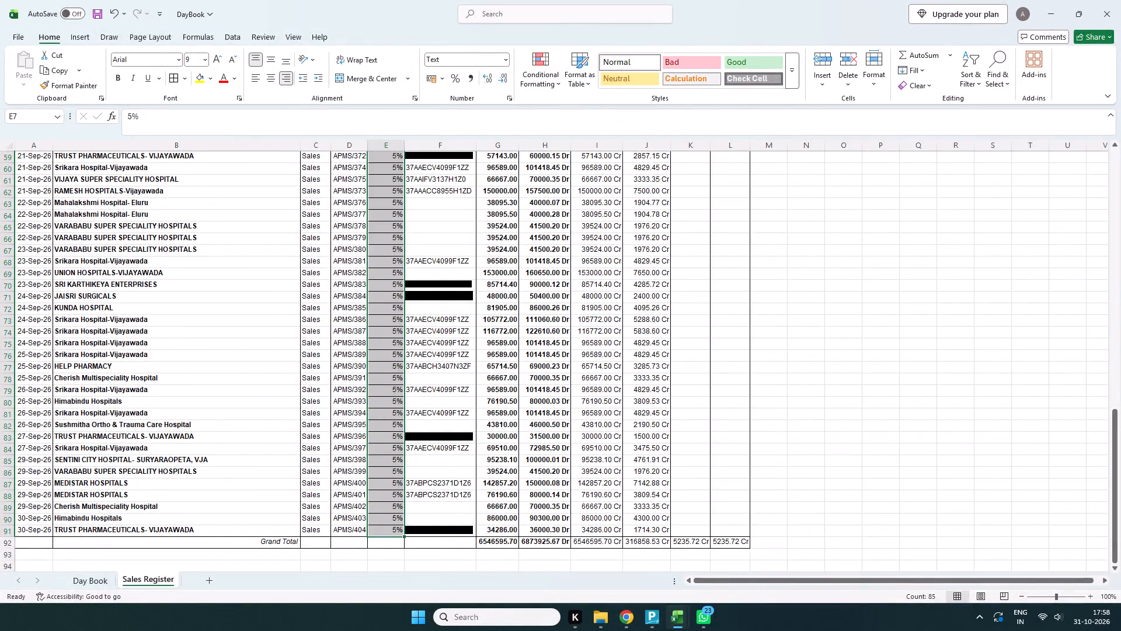
left_click(834, 265)
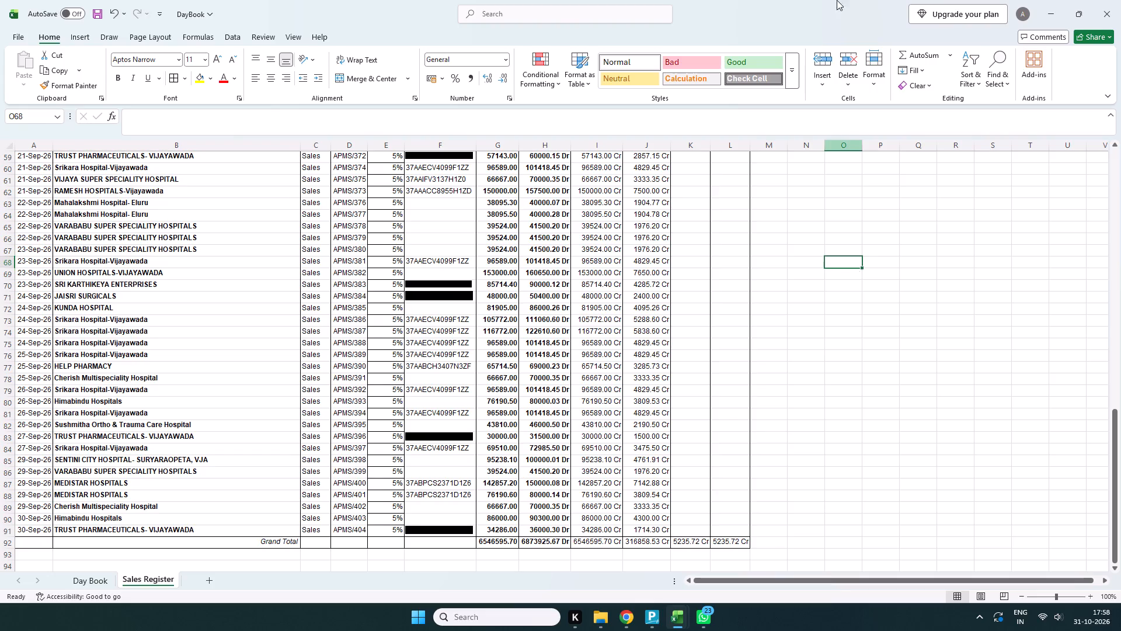
Middle-align the GST heading vertically in cell E6.
scroll(370, 490, "up", 11)
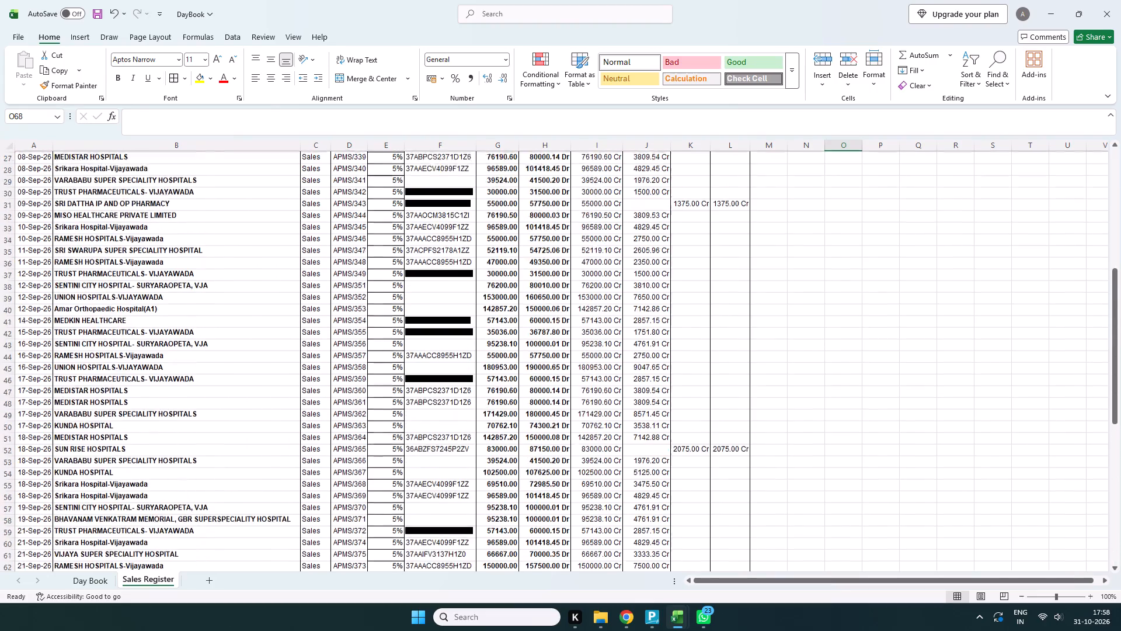
scroll(388, 328, "up", 12)
left_click(389, 219)
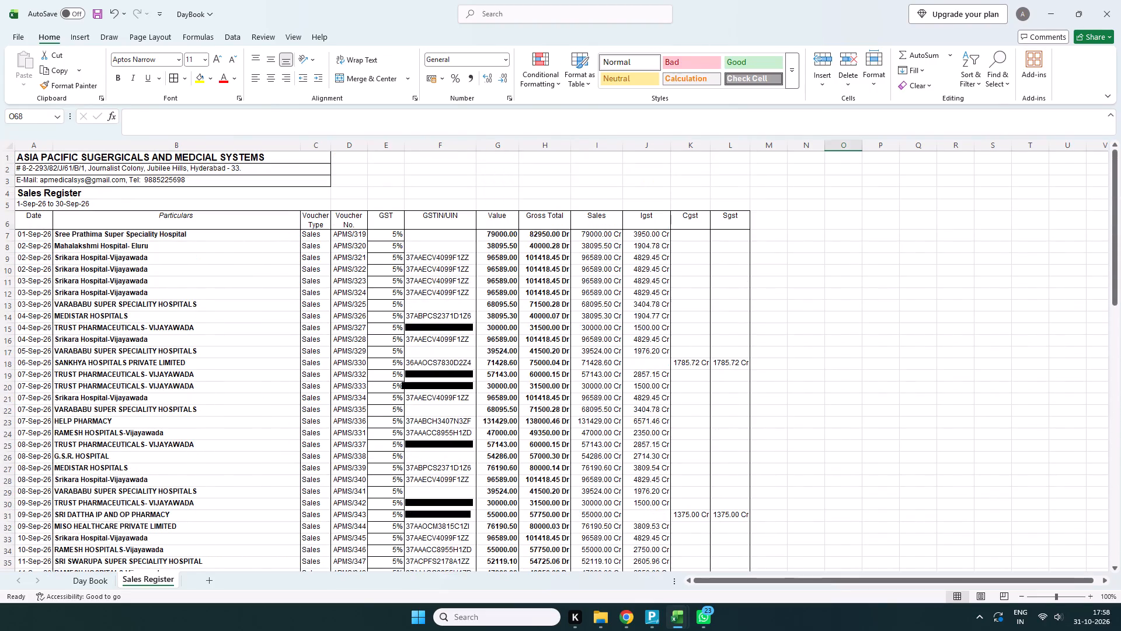
left_click(268, 58)
left_click(807, 245)
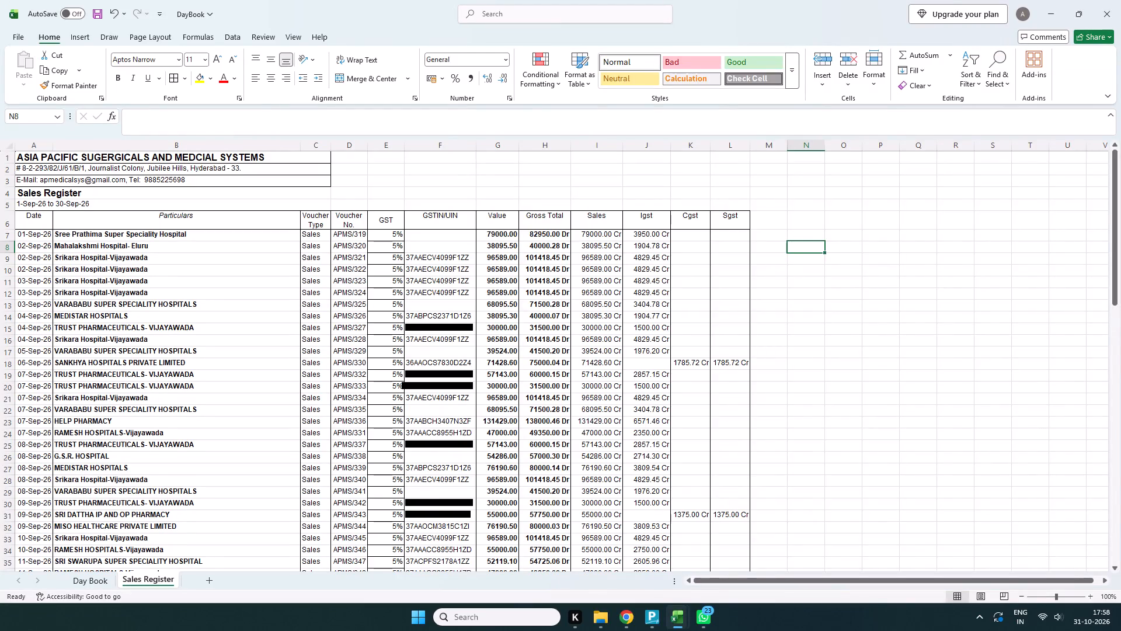
left_click(949, 286)
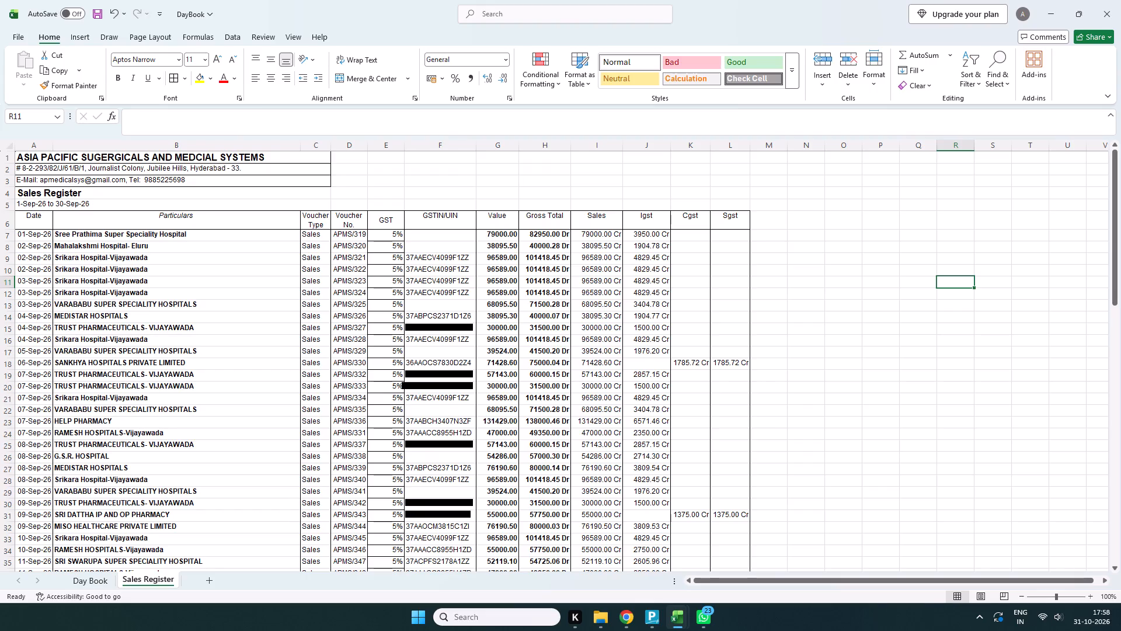
Apply All Borders to the register rows from A7 to L92, including the Grand Total row.
left_click_drag(18, 235, 726, 549)
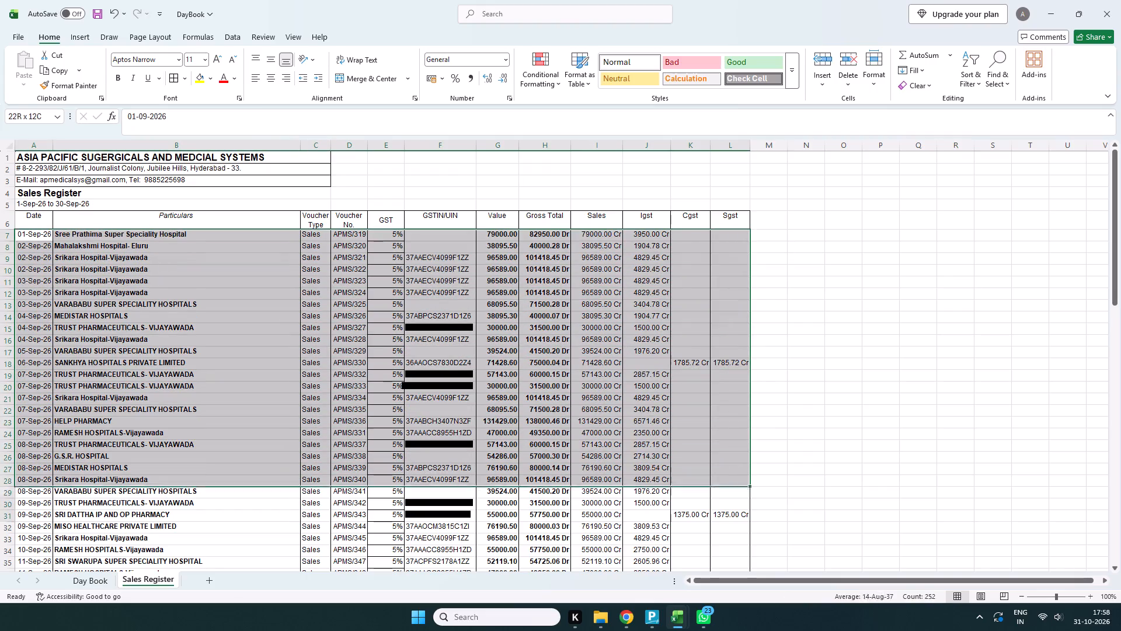
left_click_drag(726, 549, 727, 598)
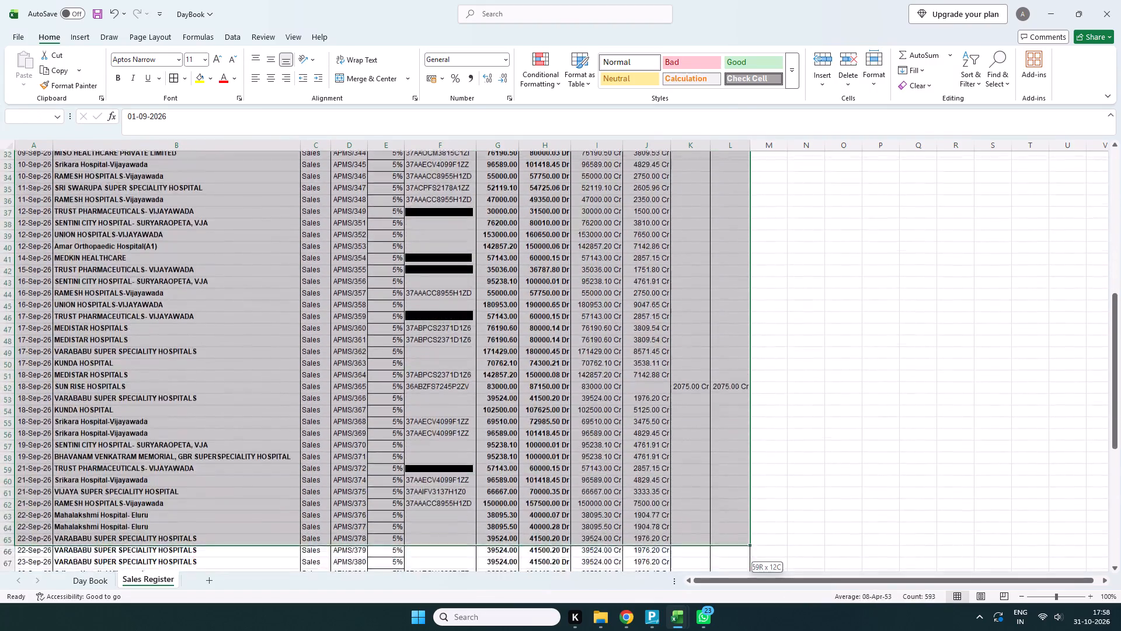
left_click_drag(727, 598, 724, 600)
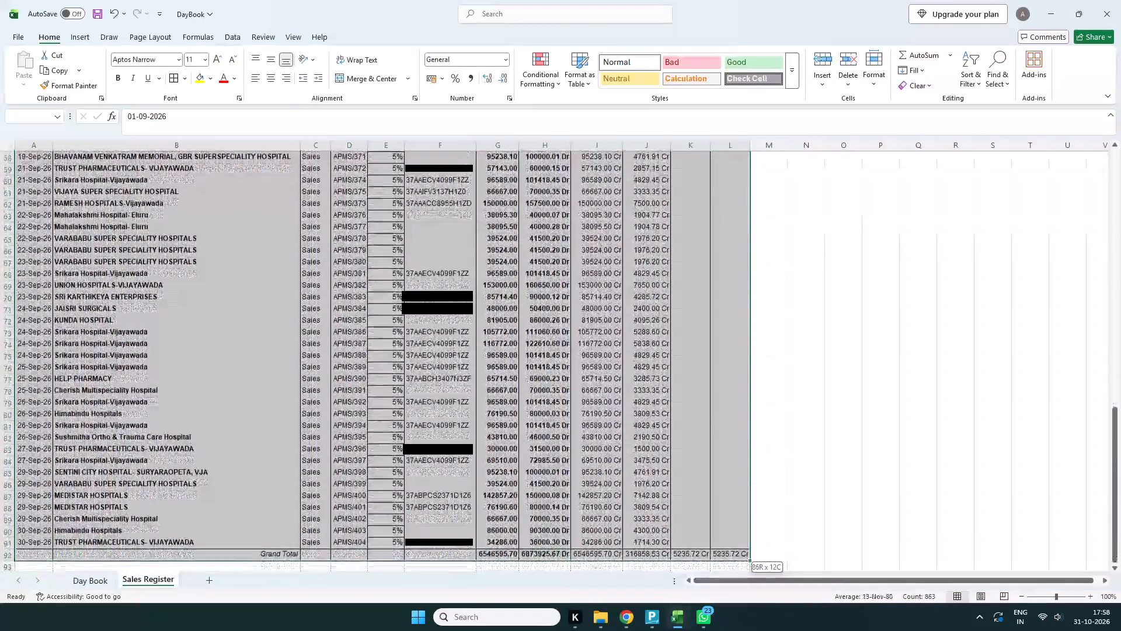
left_click_drag(724, 600, 727, 515)
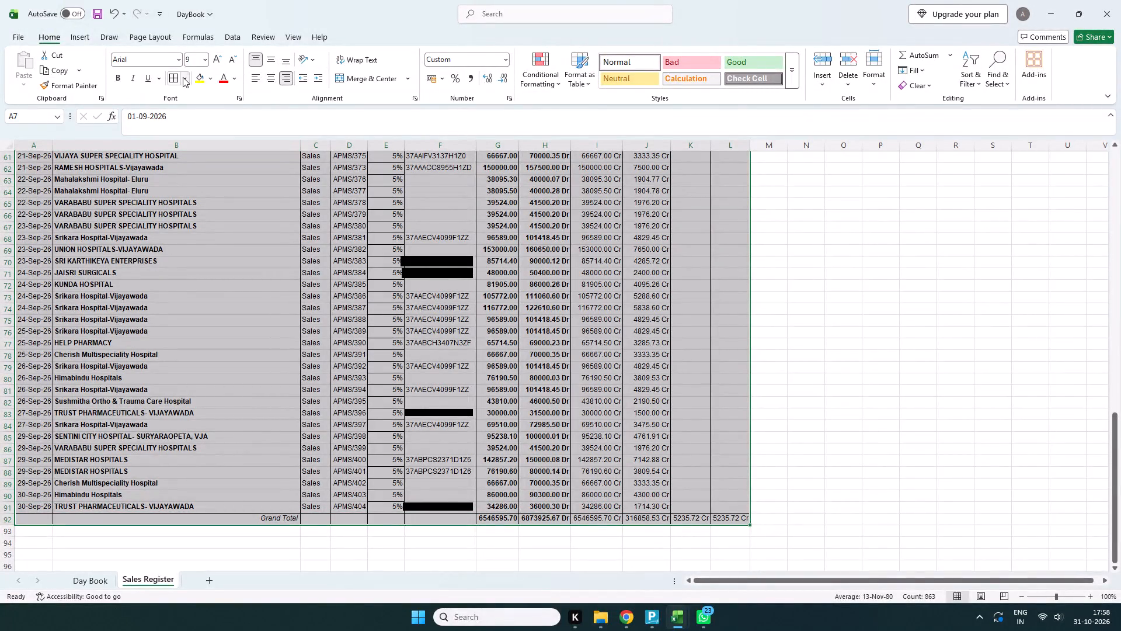
left_click(183, 77)
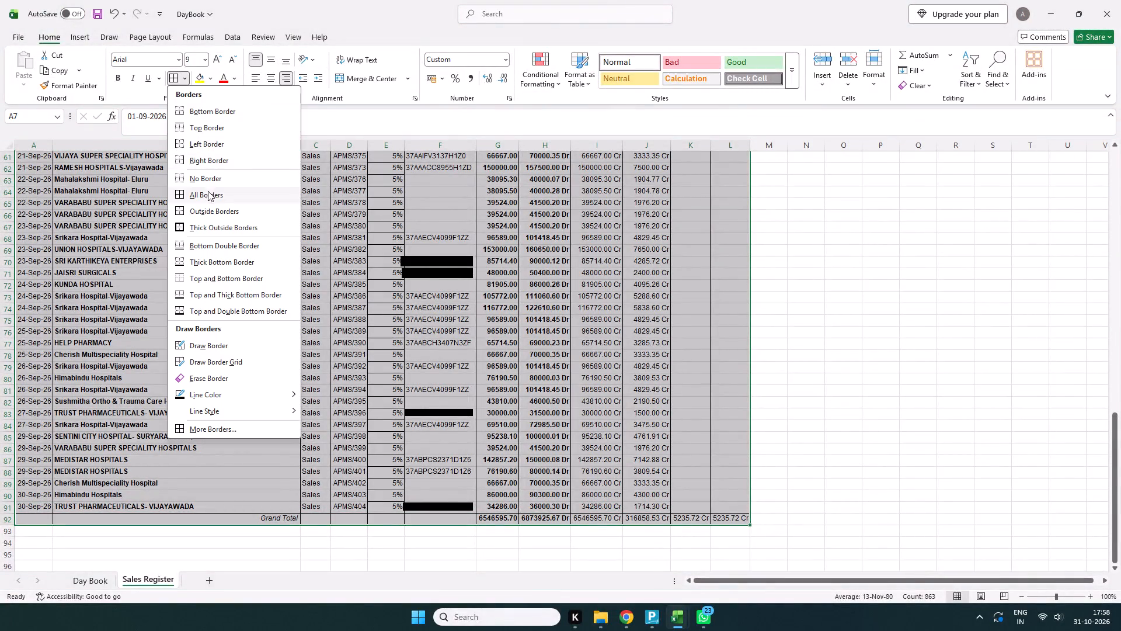
left_click(206, 193)
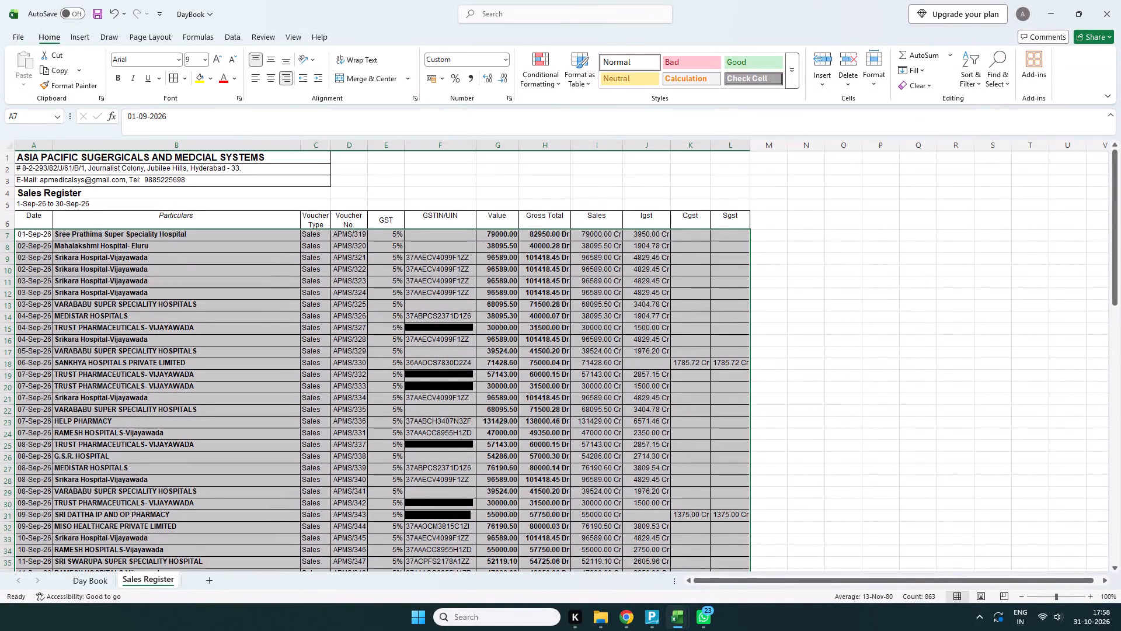
left_click(890, 233)
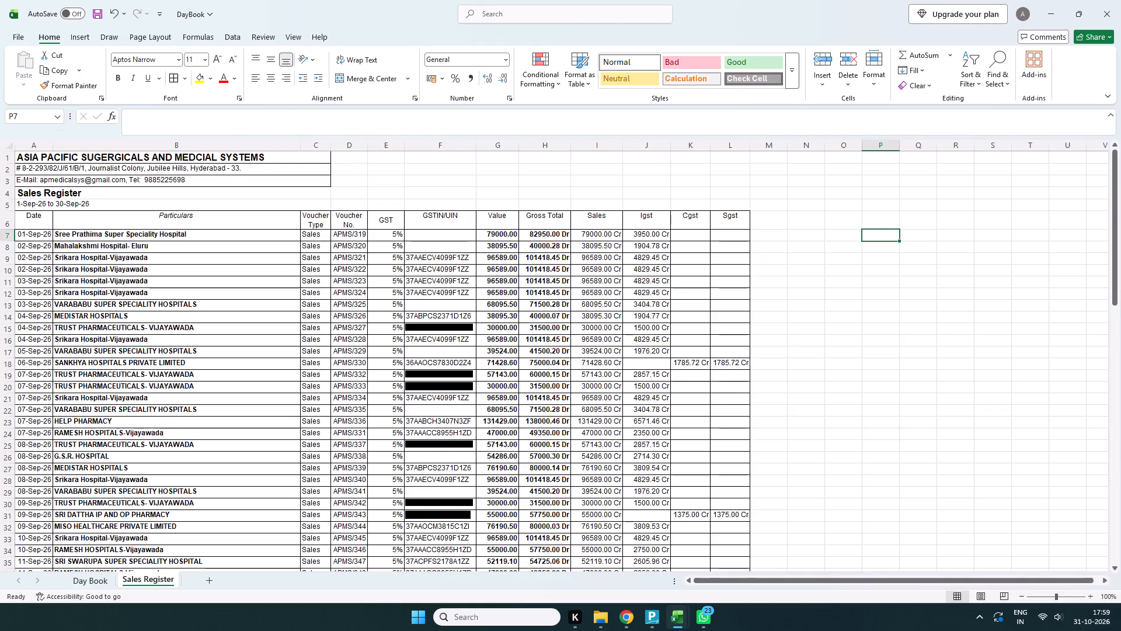
Apply bold to all the Particulars entries from B7 to B92, including the Grand Total label.
left_click_drag(55, 234, 180, 605)
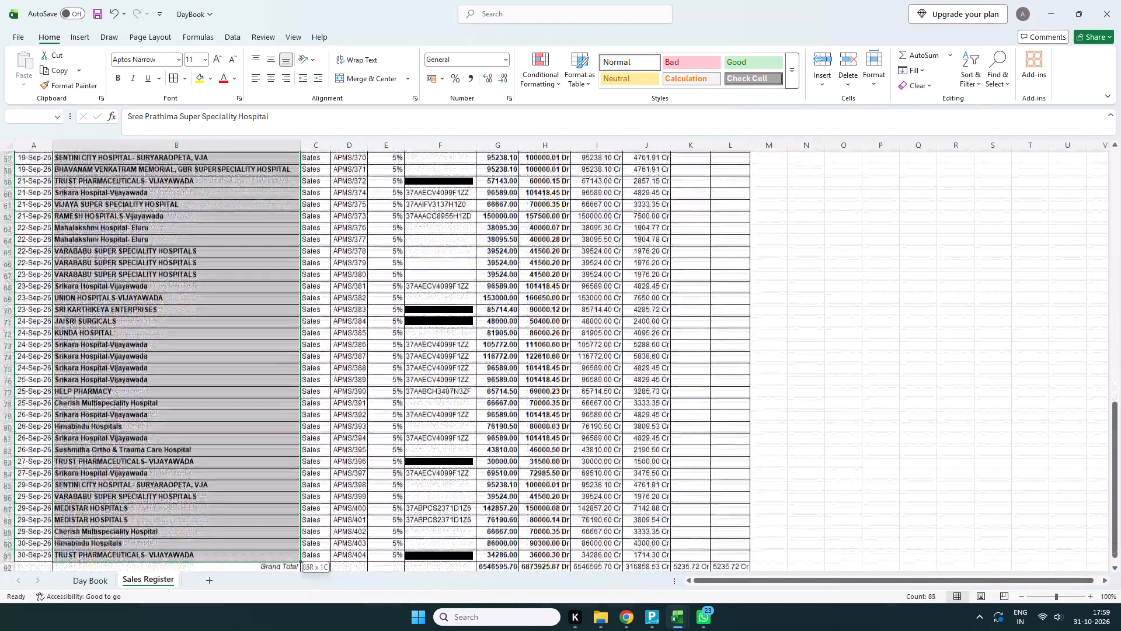
left_click_drag(180, 605, 180, 543)
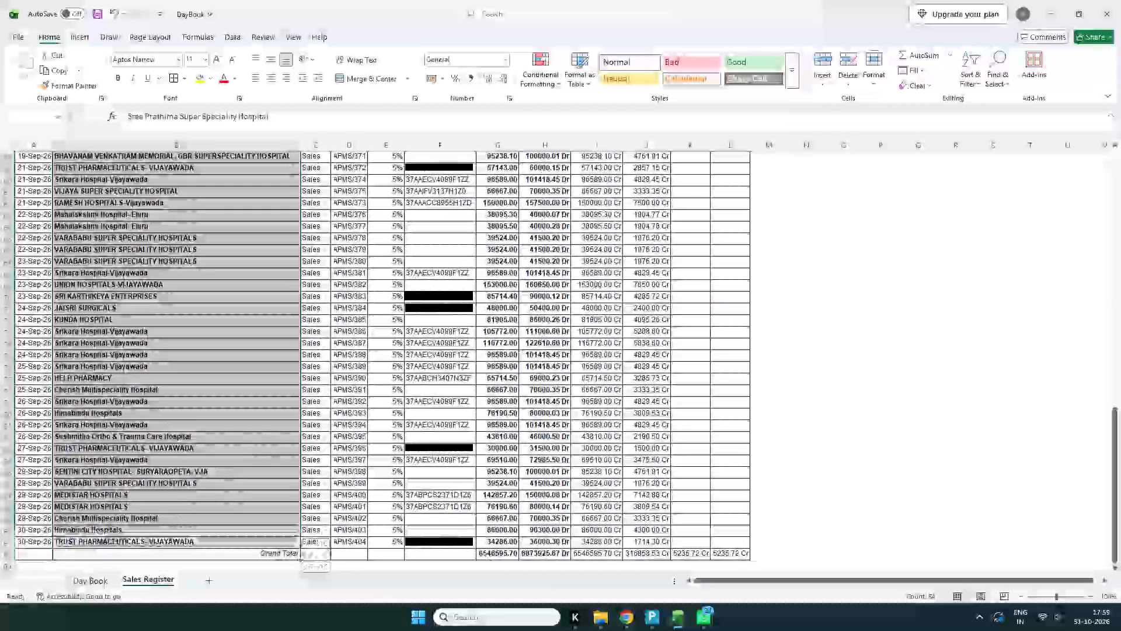
left_click_drag(180, 543, 179, 550)
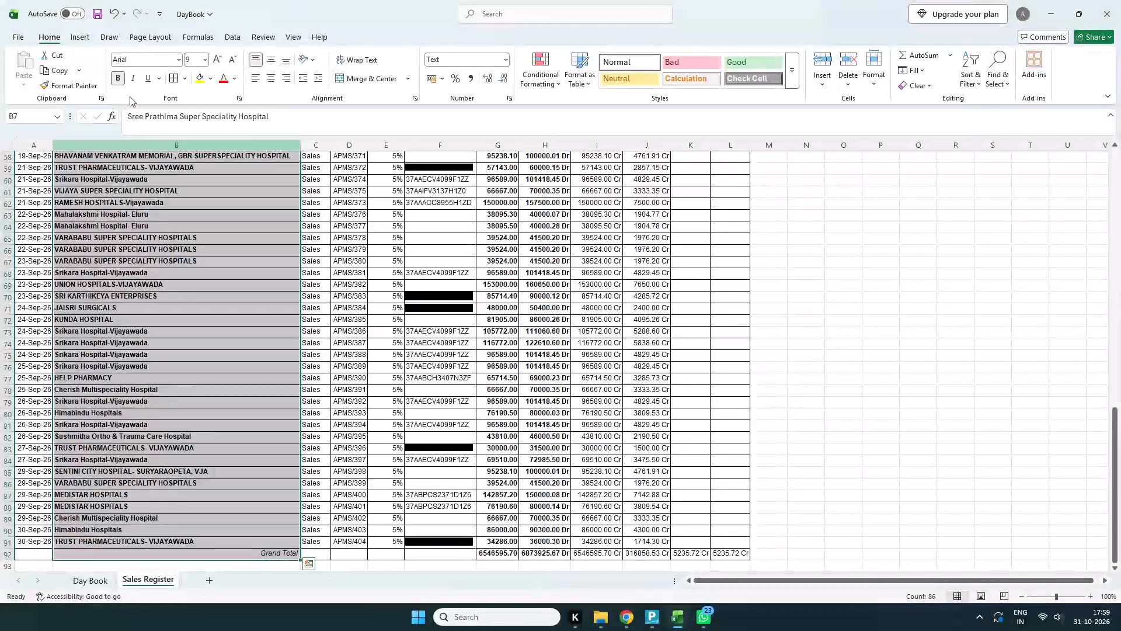
left_click(119, 75)
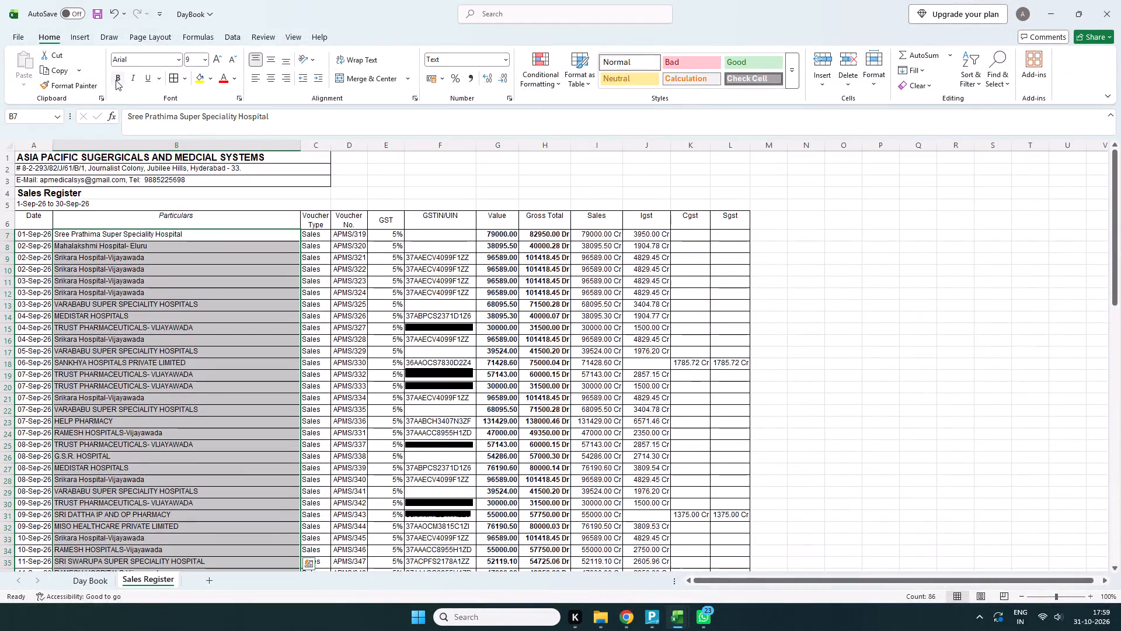
left_click(116, 79)
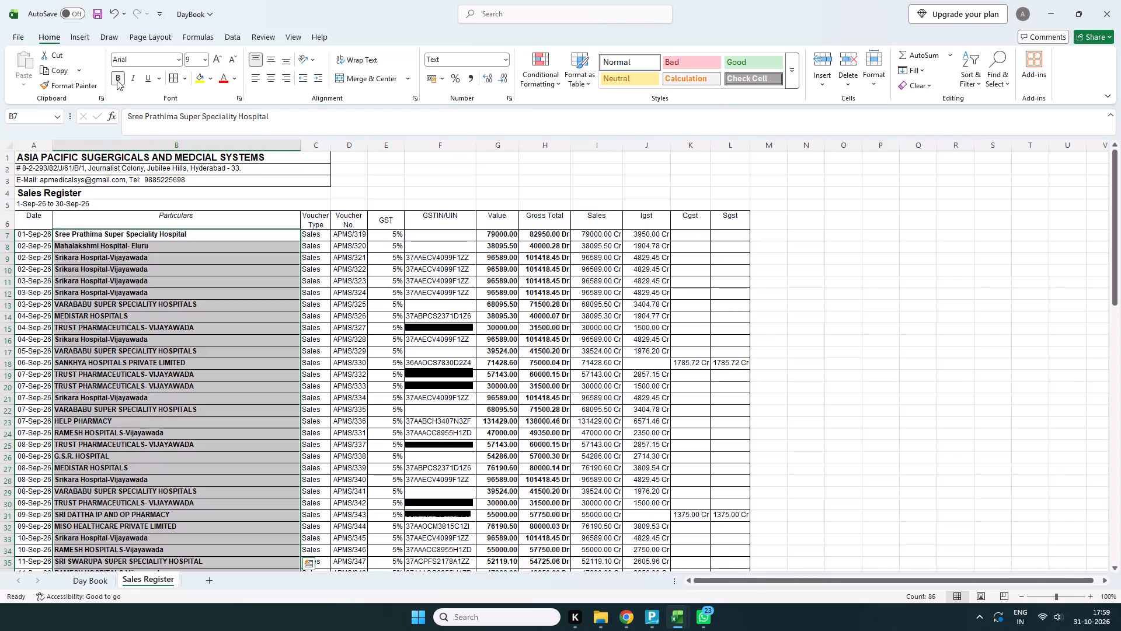
left_click(117, 80)
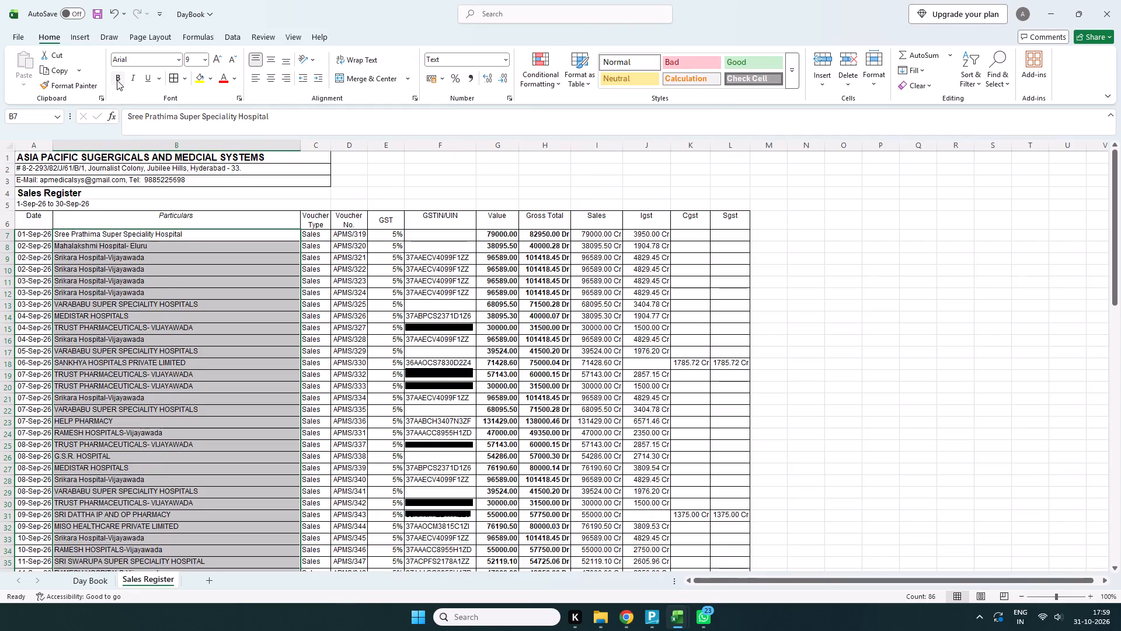
left_click(117, 80)
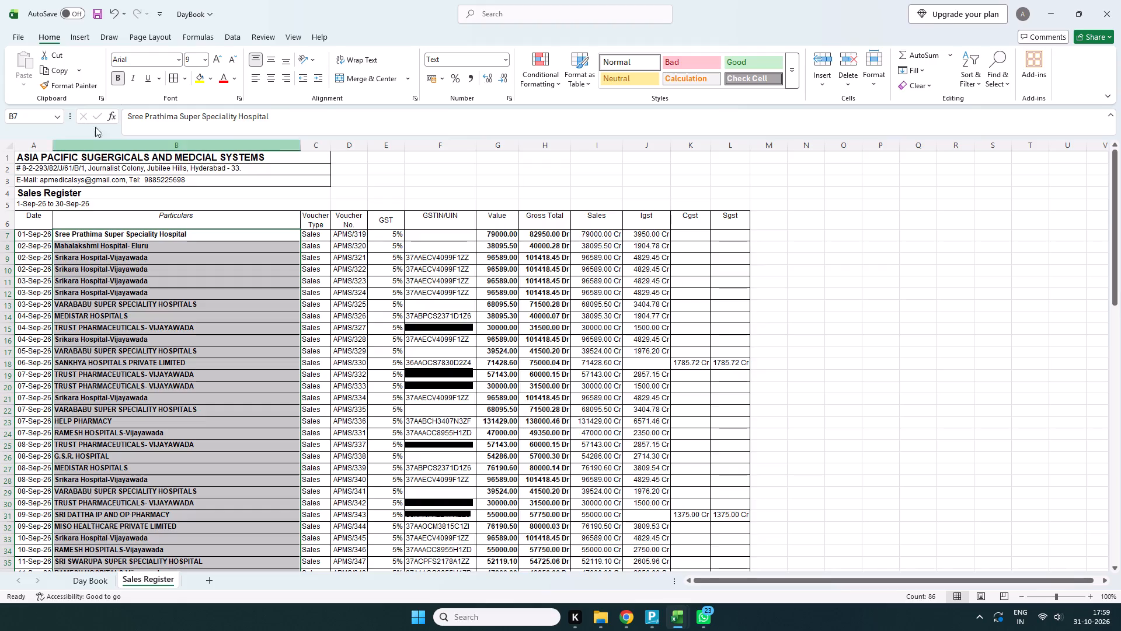
Set the font size of the Particulars entries from B7 to B92 to 10.
left_click(207, 59)
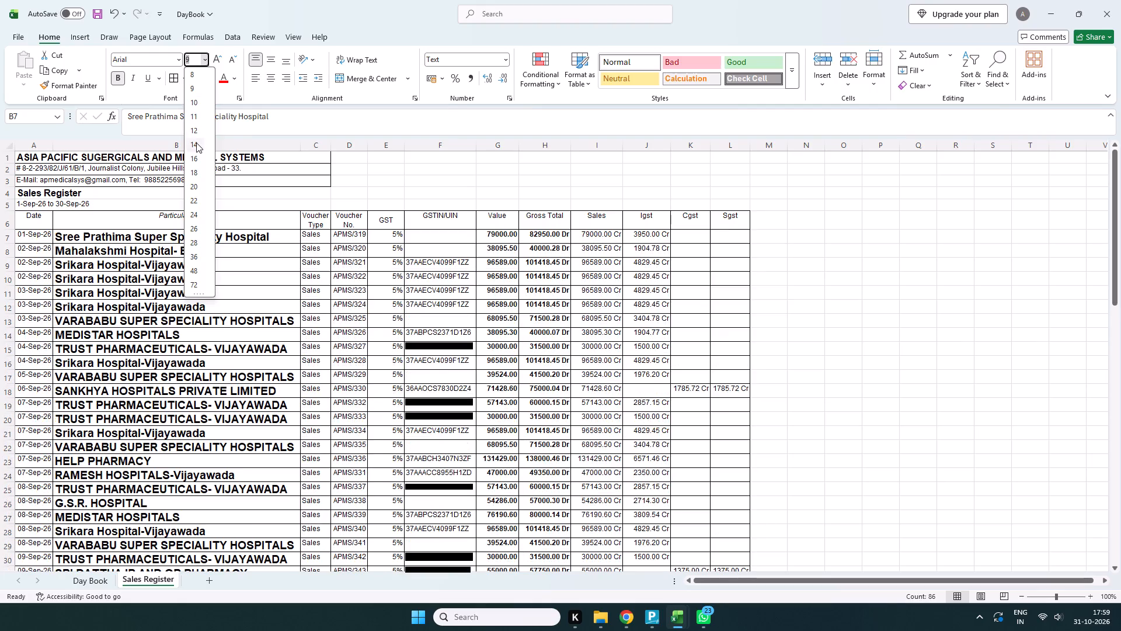
left_click_drag(197, 151, 193, 118)
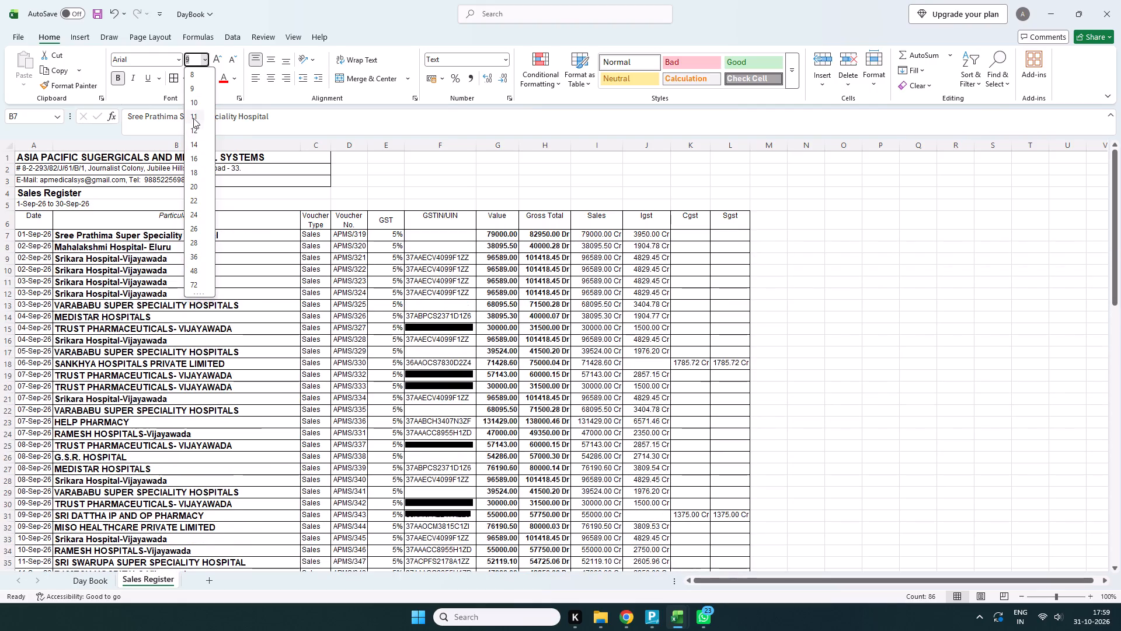
left_click_drag(193, 118, 194, 100)
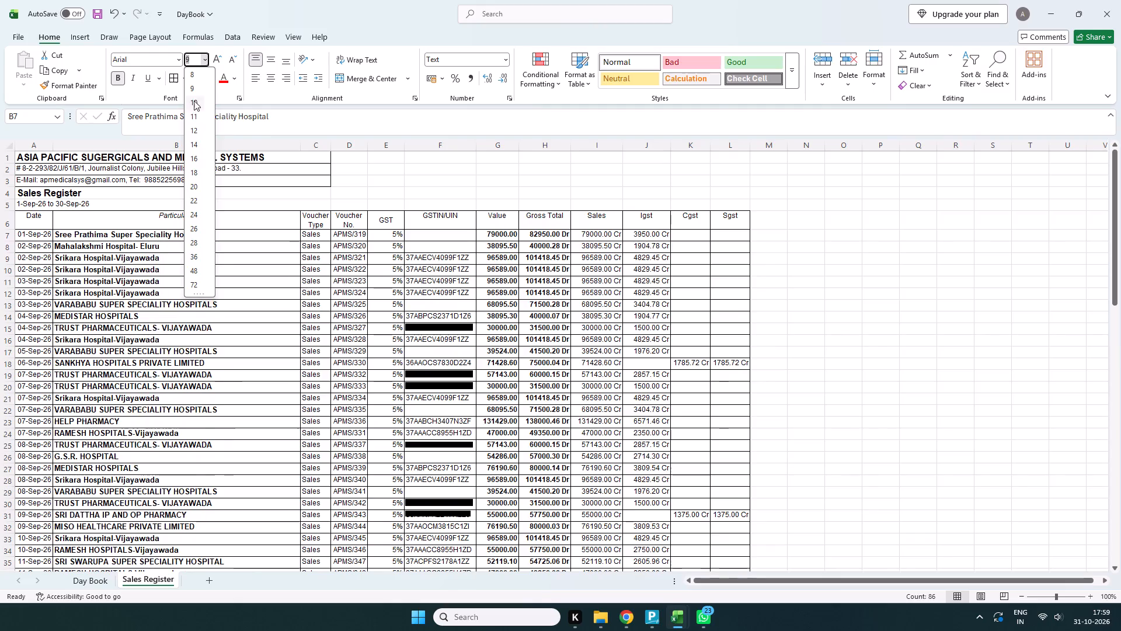
left_click_drag(194, 100, 196, 100)
left_click(800, 239)
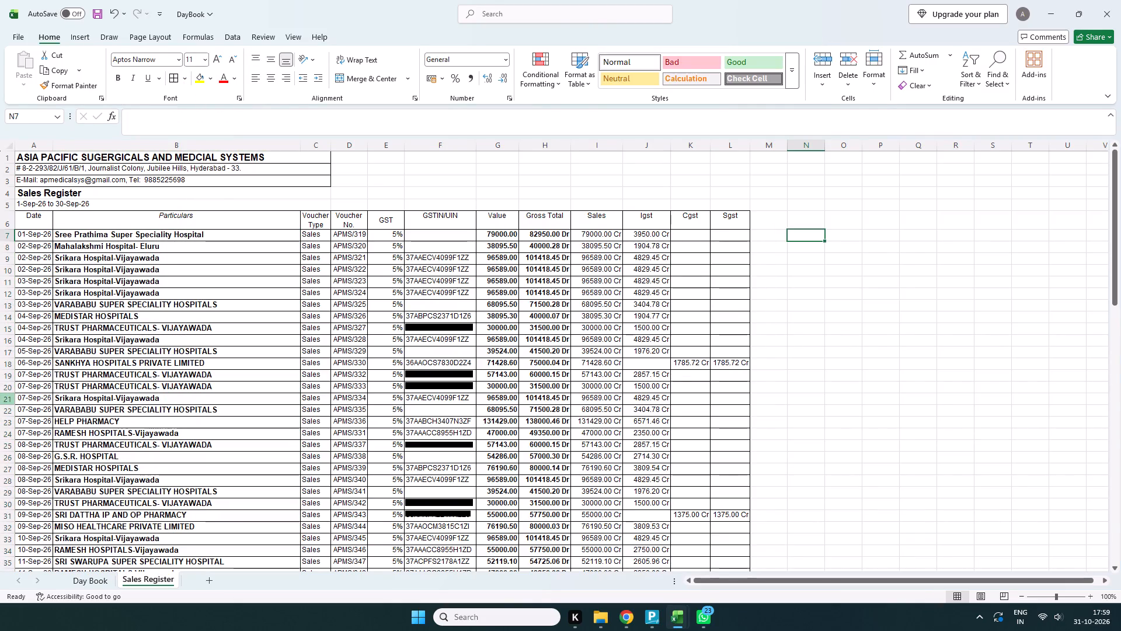
scroll(249, 288, "down", 20)
scroll(249, 288, "down", 7)
scroll(247, 289, "up", 1)
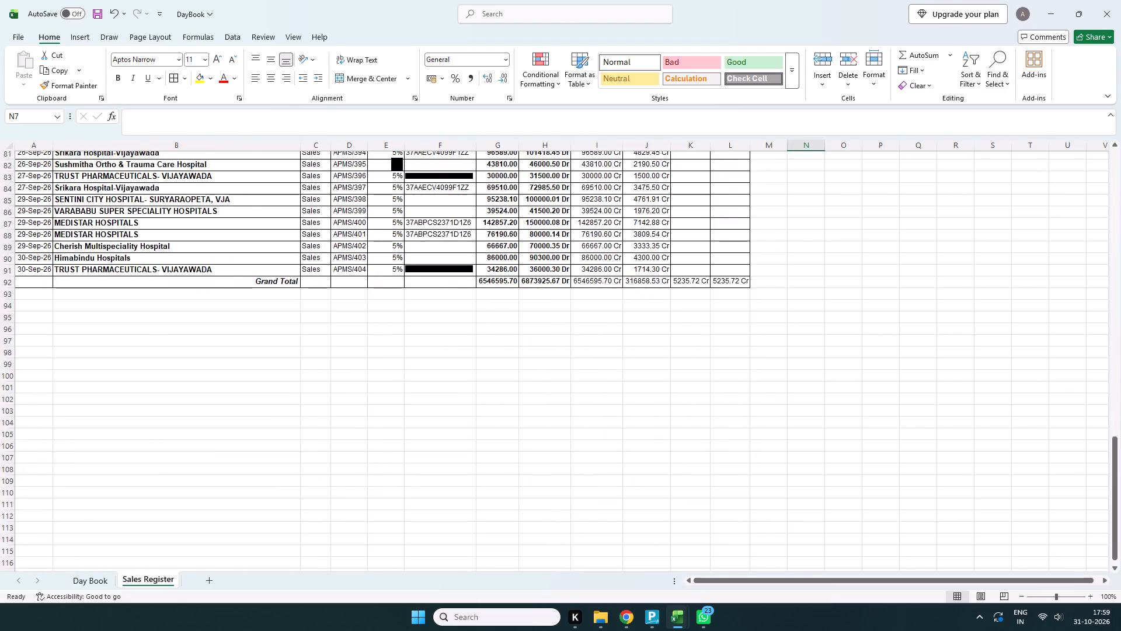
scroll(247, 289, "up", 20)
scroll(247, 289, "up", 10)
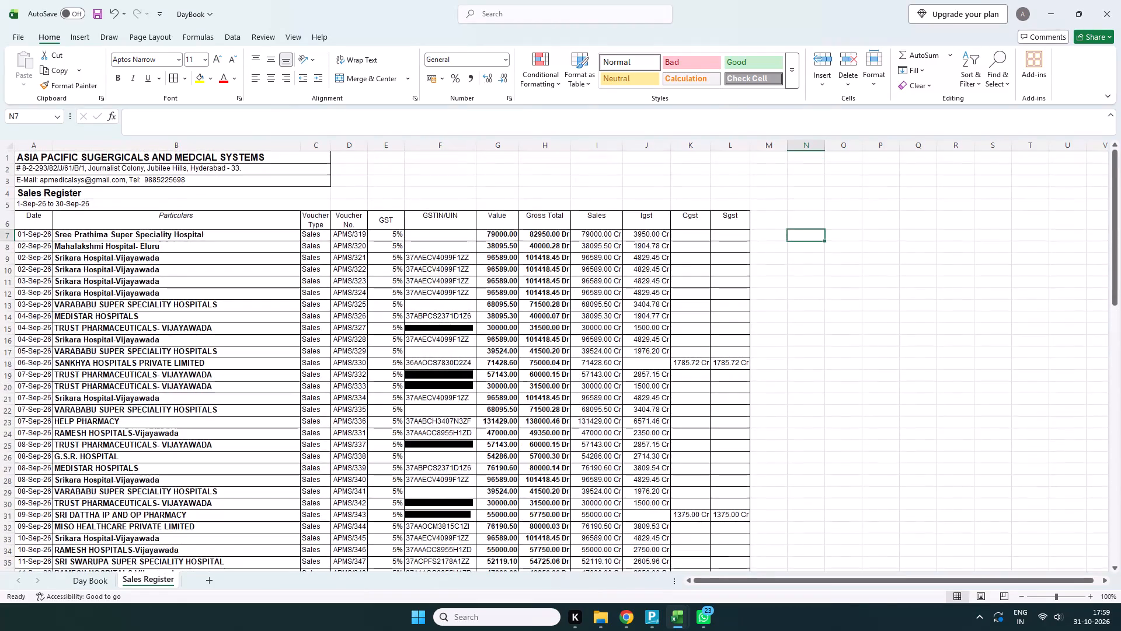
Delete the GST column E located between Voucher No. and GSTIN/UIN.
left_click(386, 147)
right_click(386, 147)
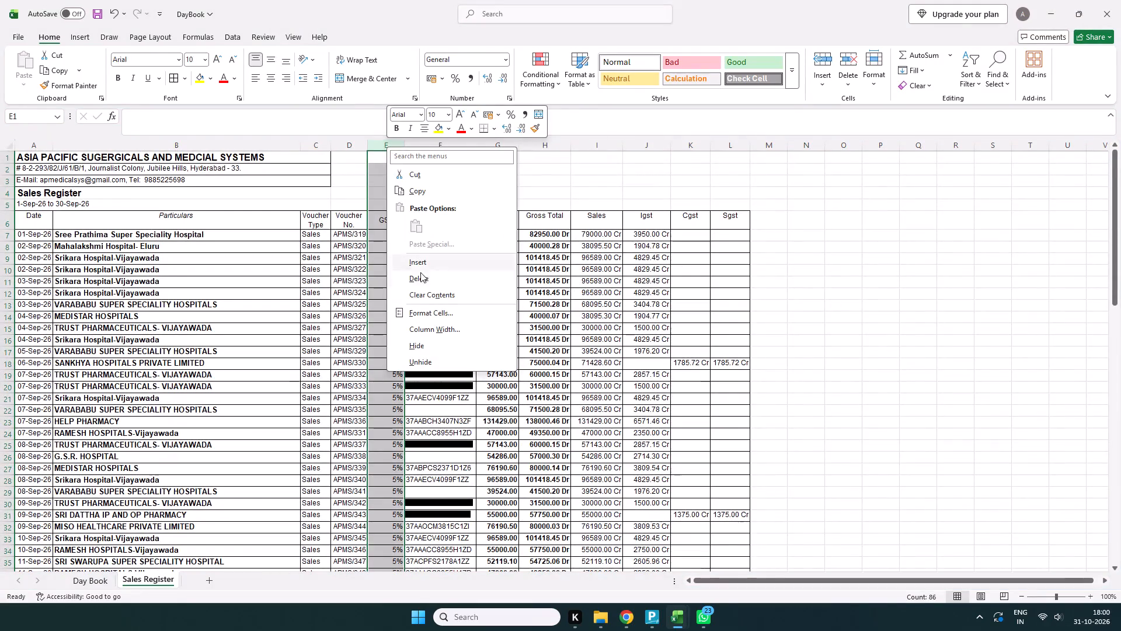
left_click(417, 278)
left_click(780, 199)
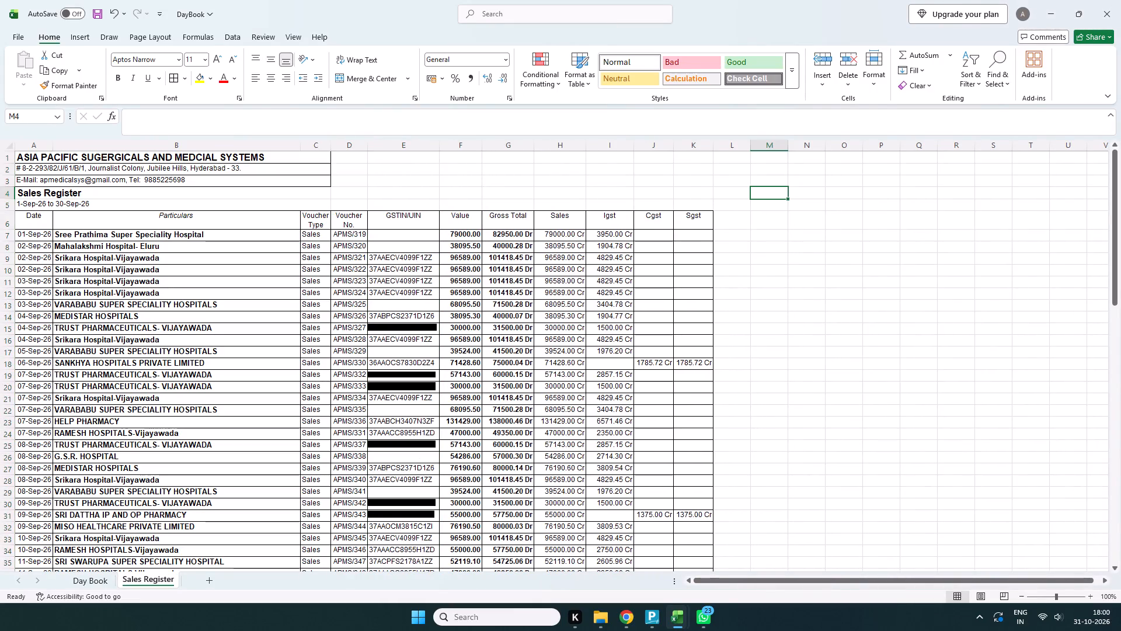
Insert an empty column between GSTIN/UIN and Value and make it narrower.
left_click(460, 145)
right_click(460, 145)
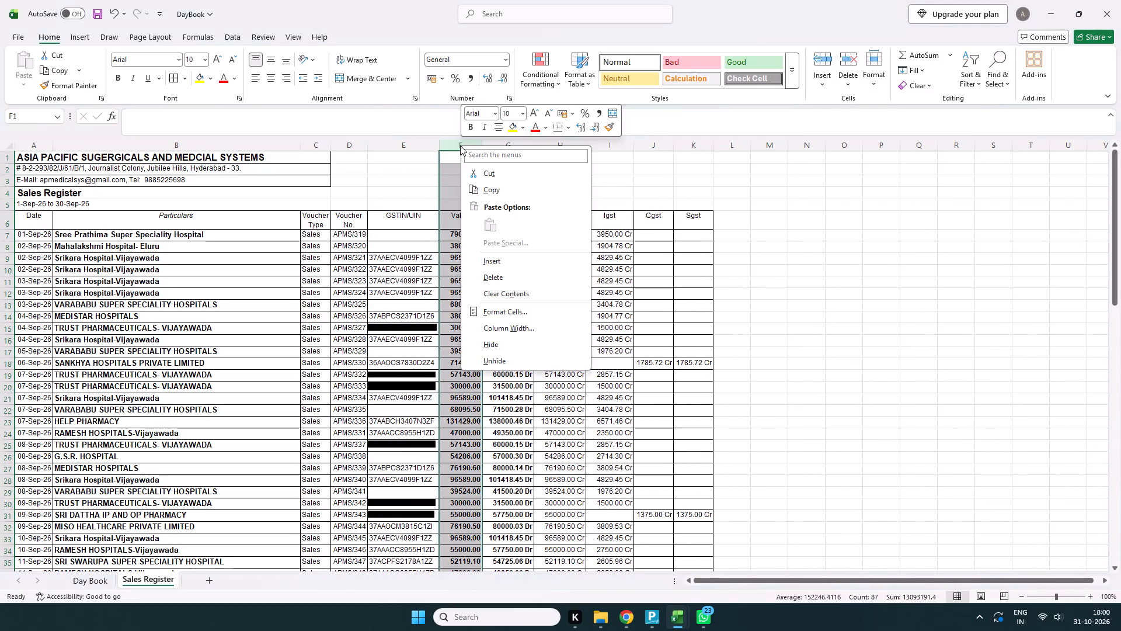
left_click(490, 258)
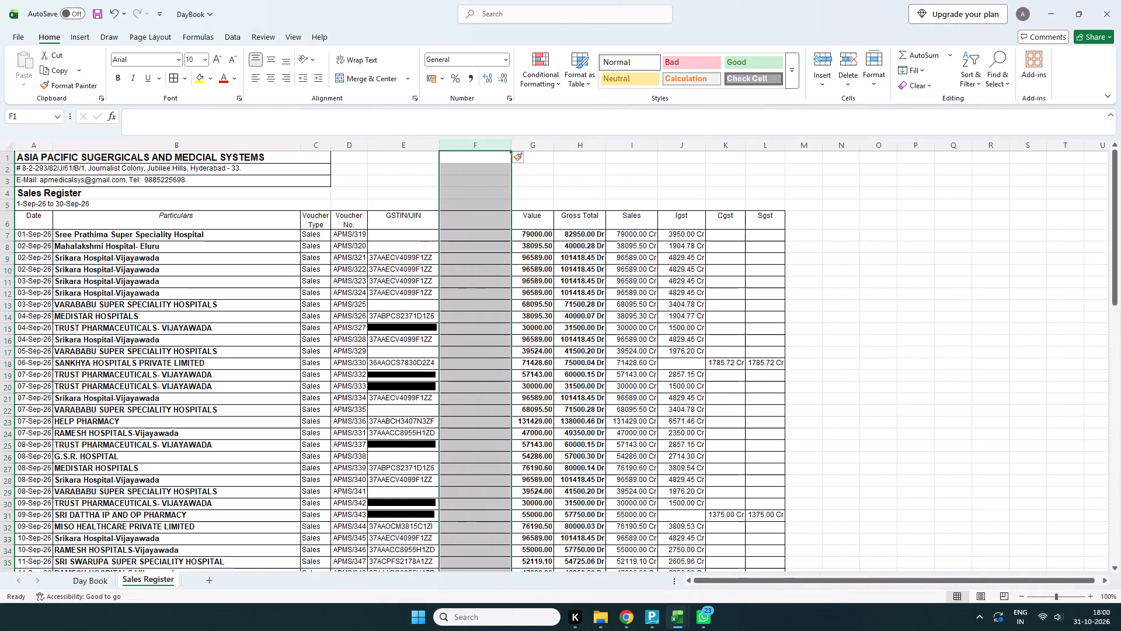
left_click(827, 174)
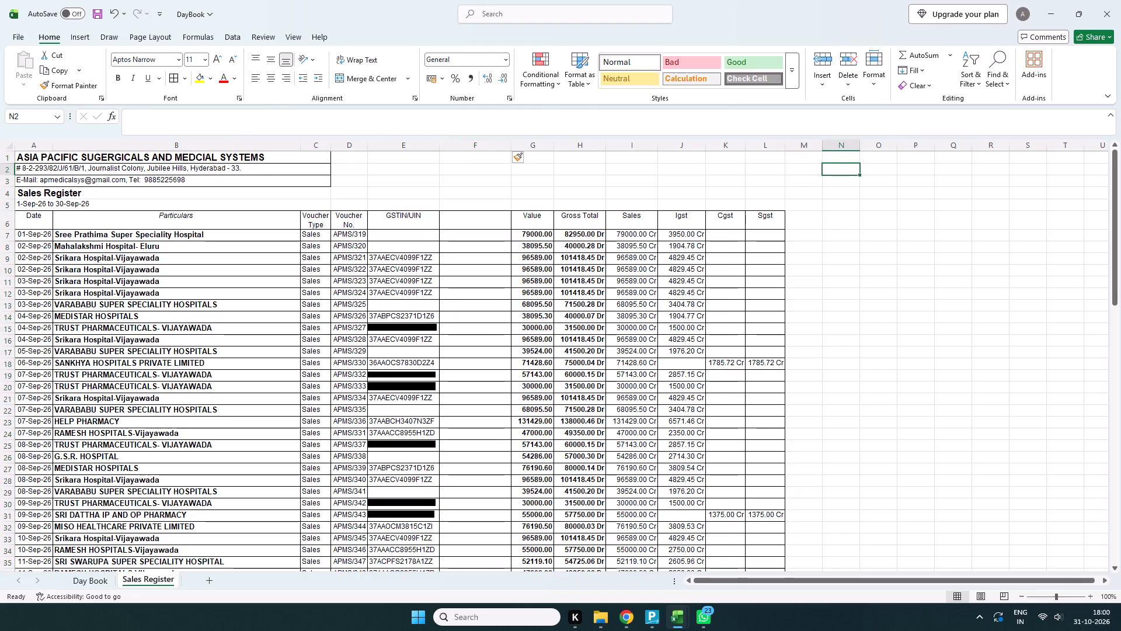
left_click_drag(513, 143, 510, 150)
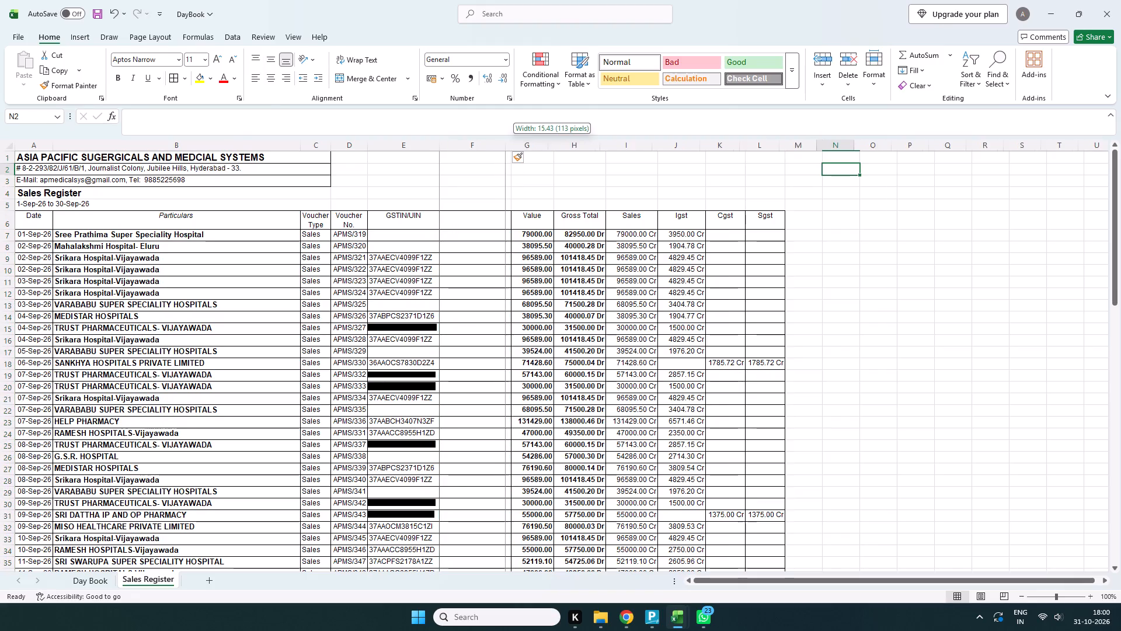
left_click_drag(510, 150, 498, 160)
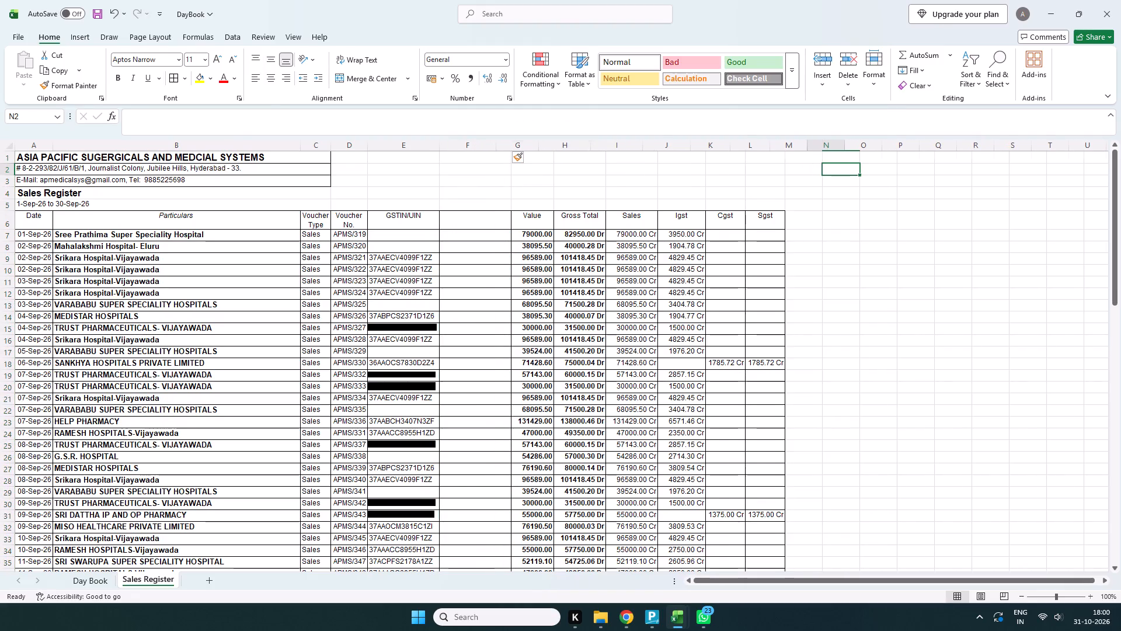
Enter the heading GST for the new column in cell F6.
left_click(465, 222)
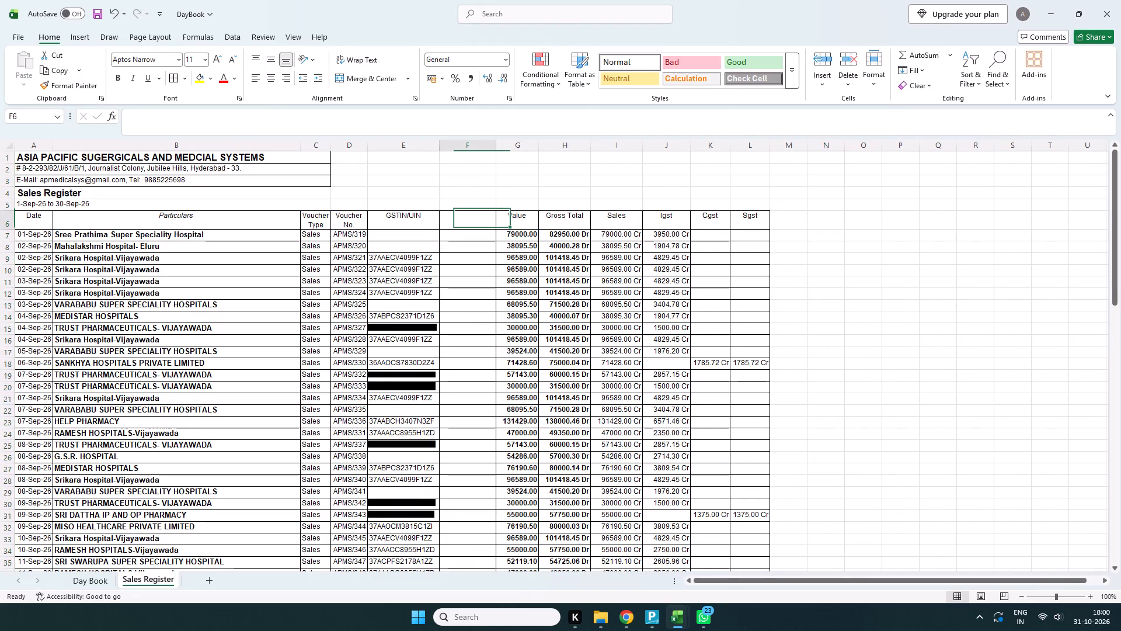
type("GST")
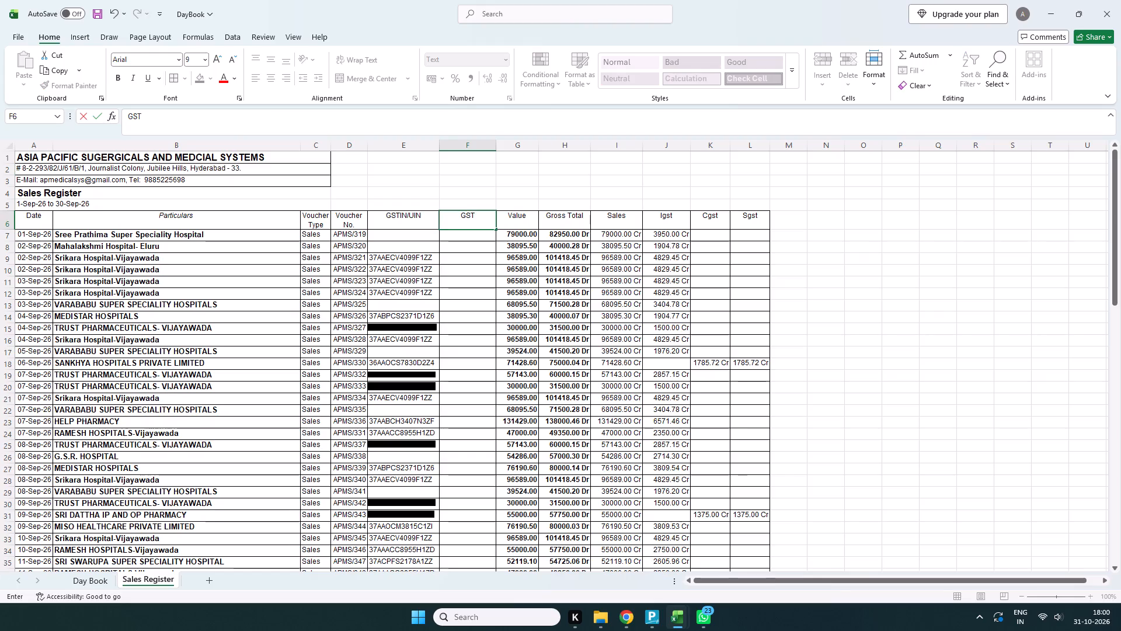
left_click(493, 183)
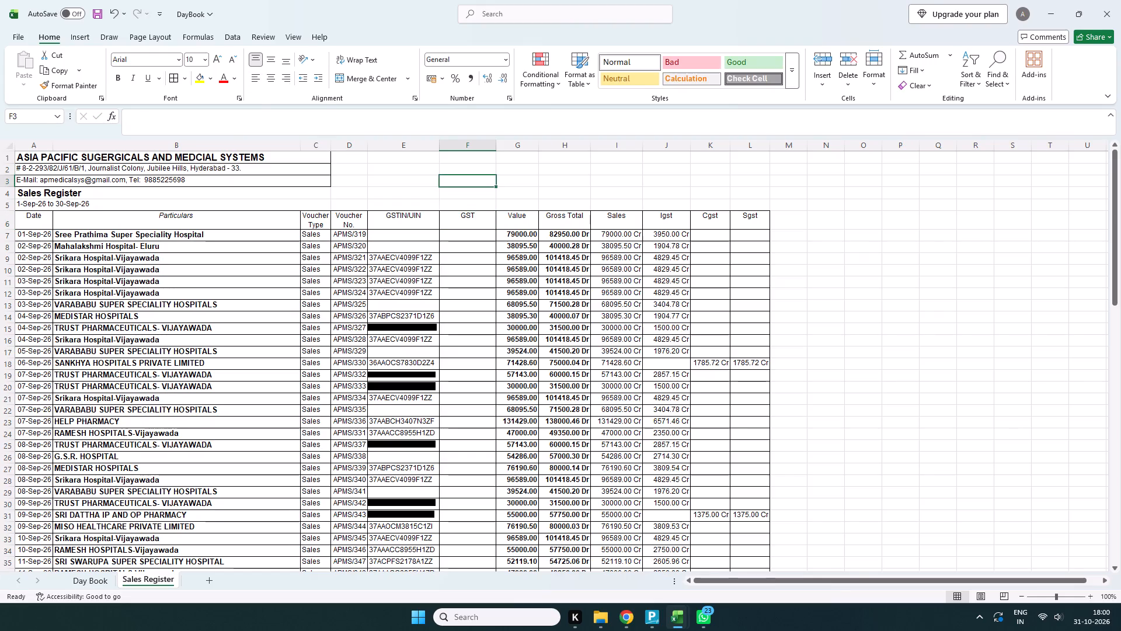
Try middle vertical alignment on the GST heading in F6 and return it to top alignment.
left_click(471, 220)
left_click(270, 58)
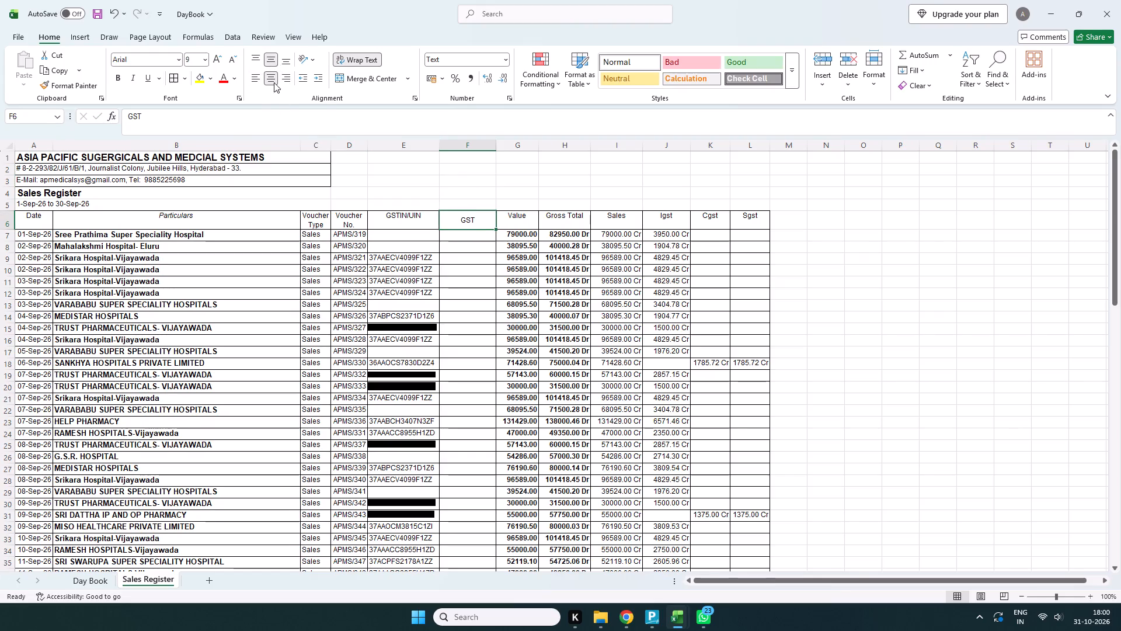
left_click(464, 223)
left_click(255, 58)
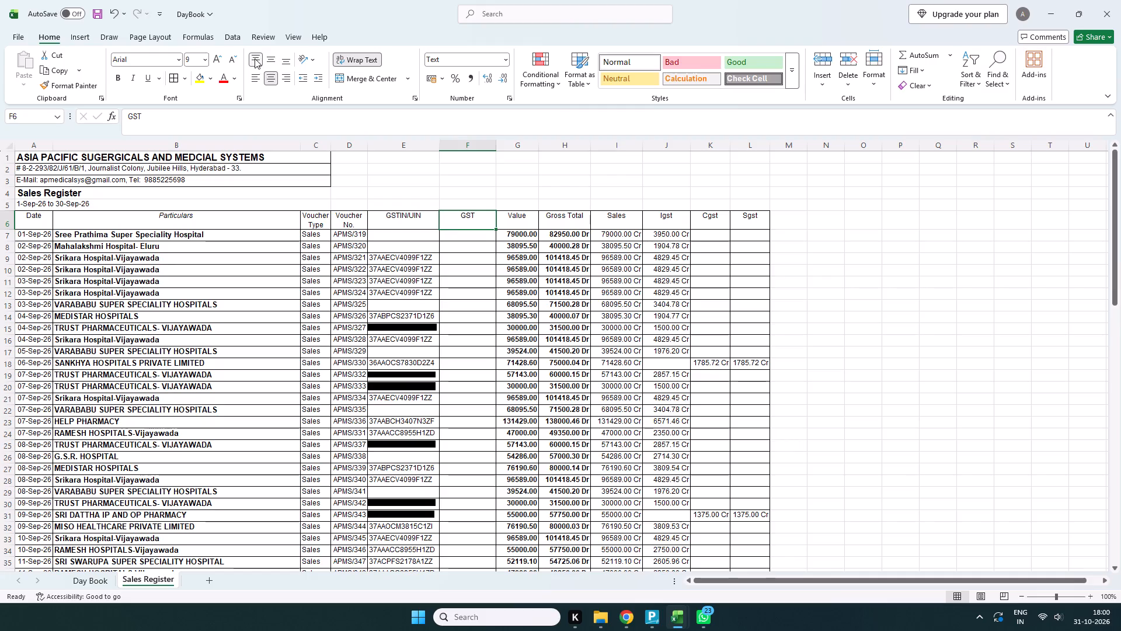
Make the GST heading text in cell F6 bold.
left_click(471, 216)
left_click(469, 216)
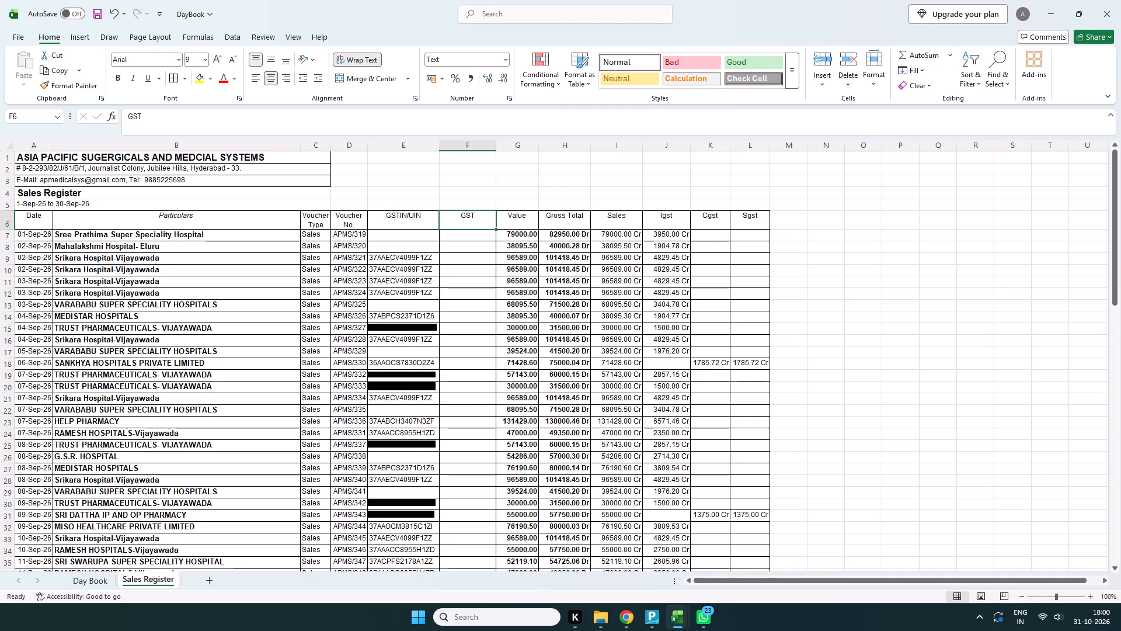
double_click(469, 216)
left_click_drag(458, 214, 481, 216)
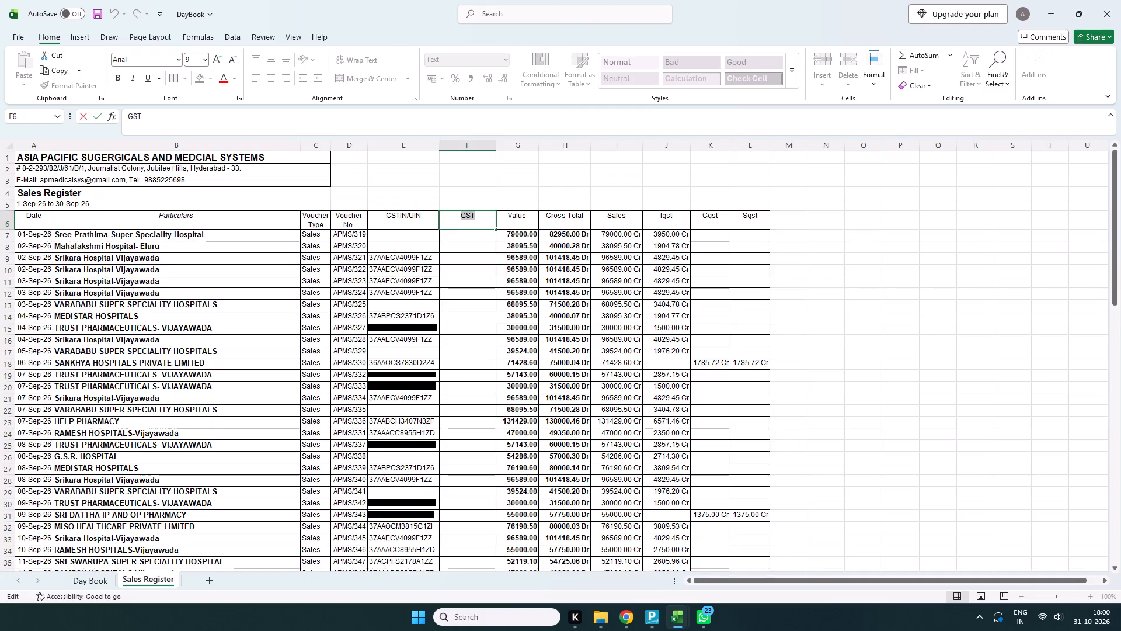
left_click_drag(481, 216, 484, 216)
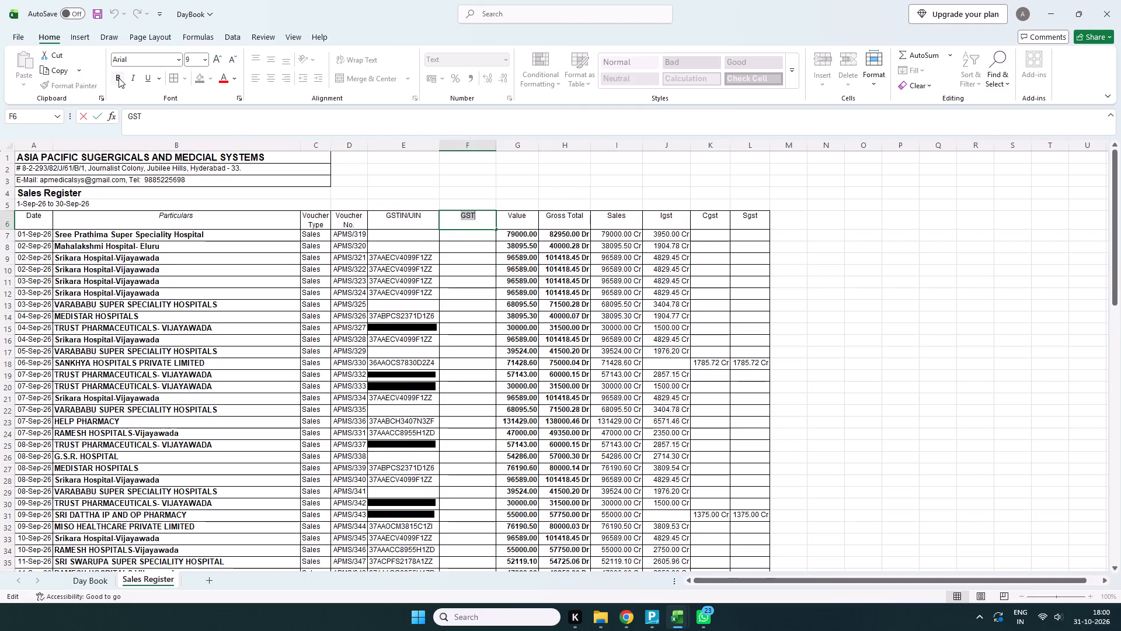
left_click(117, 77)
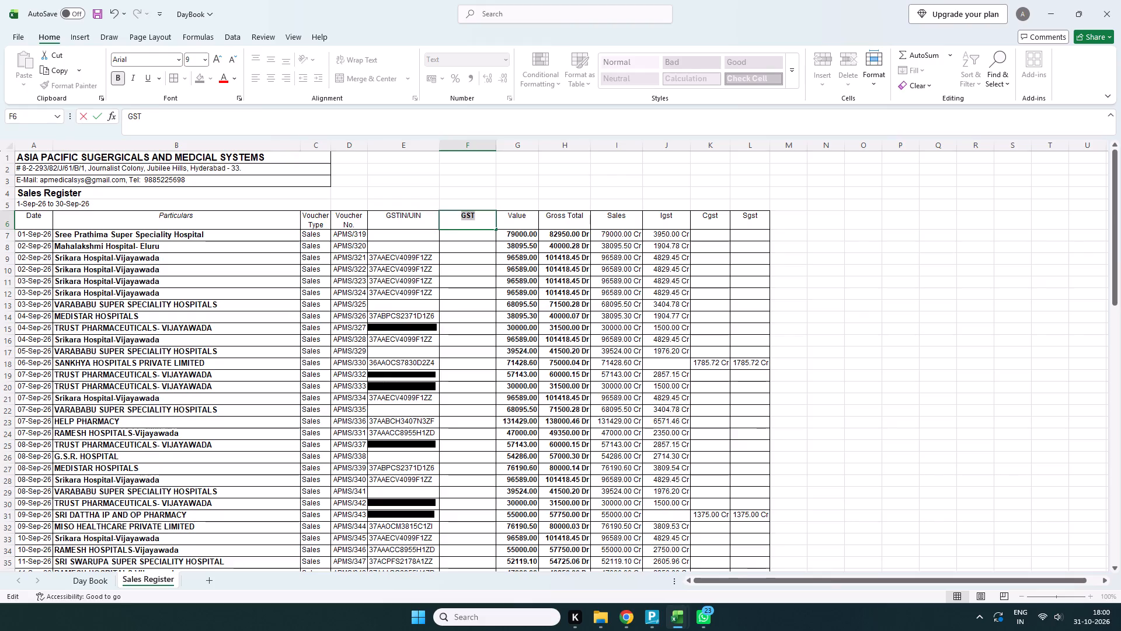
left_click(932, 244)
Enter a GST rate of 5% for voucher APMS/319 in cell F7 and center it horizontally.
left_click(468, 235)
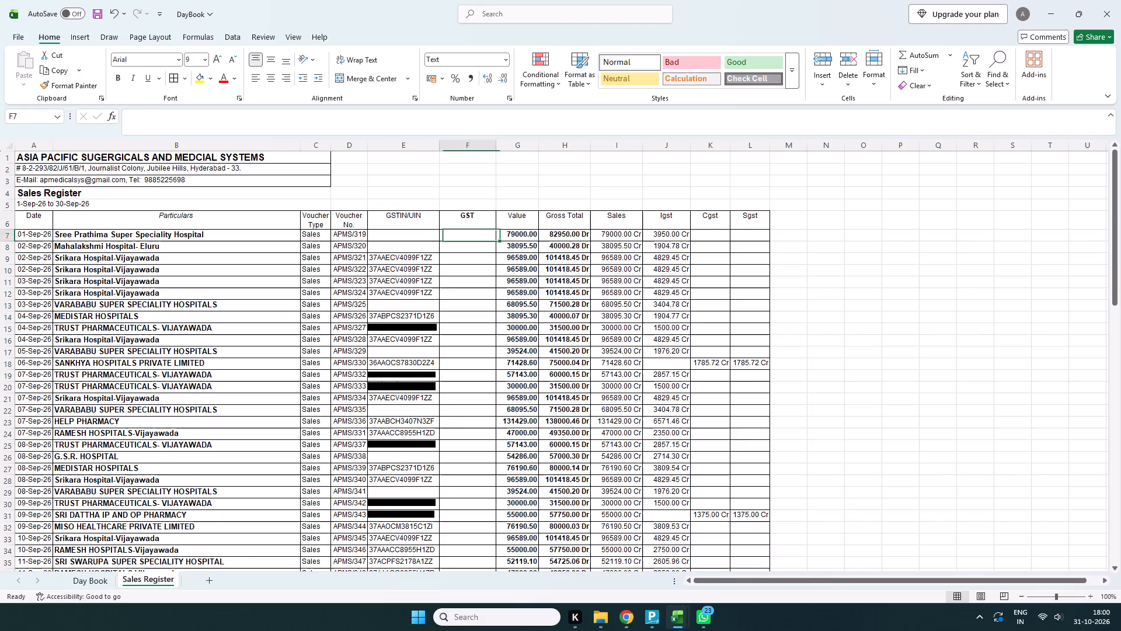
key("5")
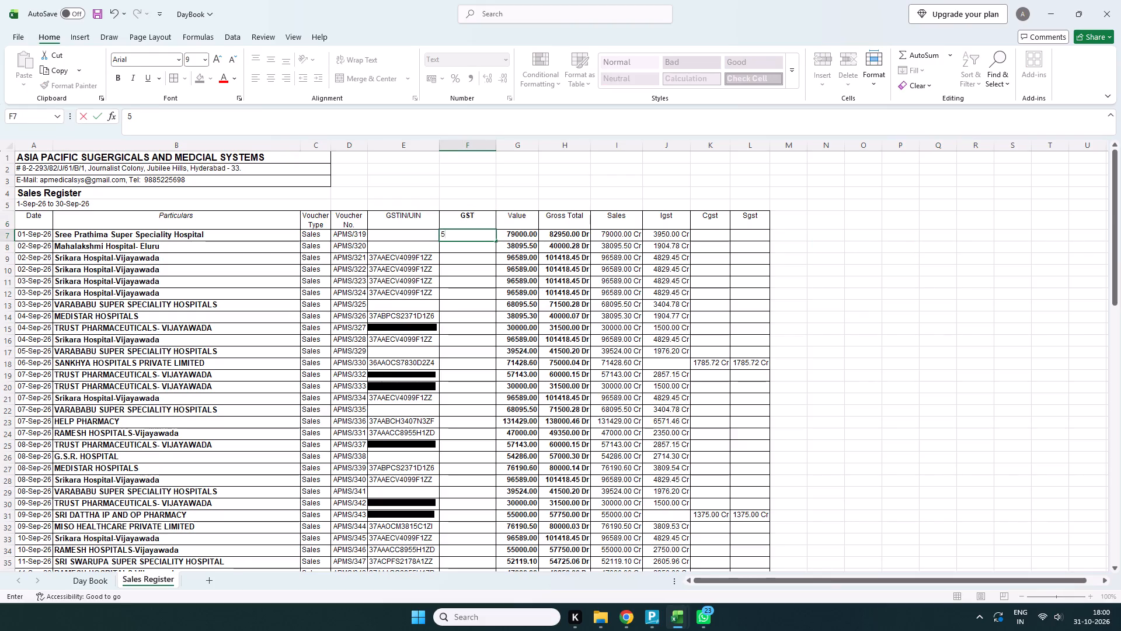
key("shift+percent")
key("Return")
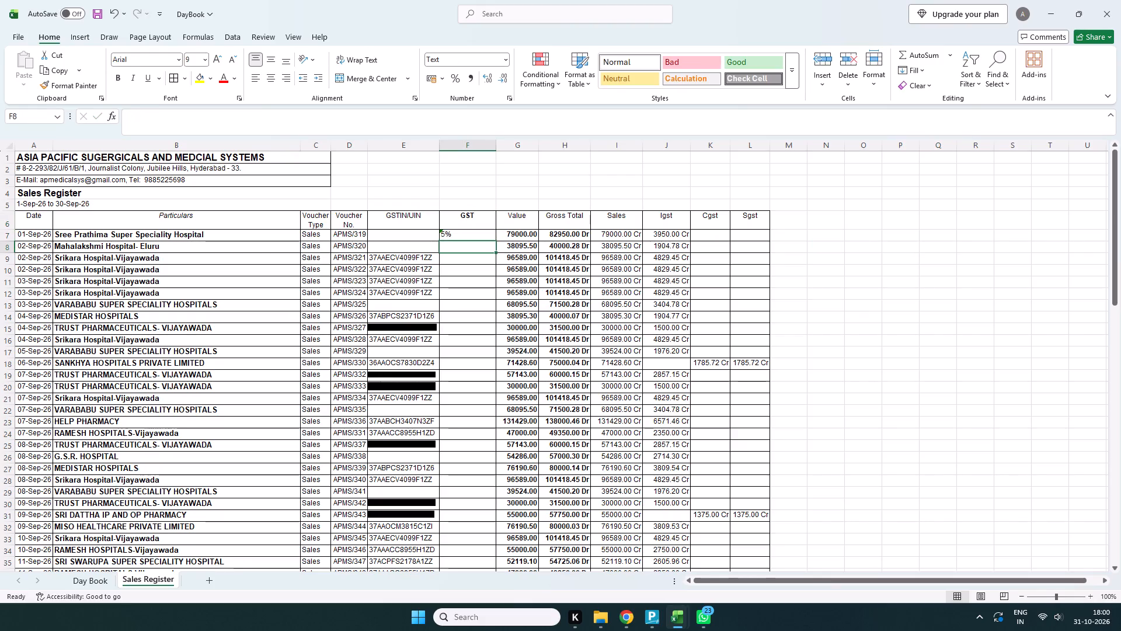
left_click(447, 234)
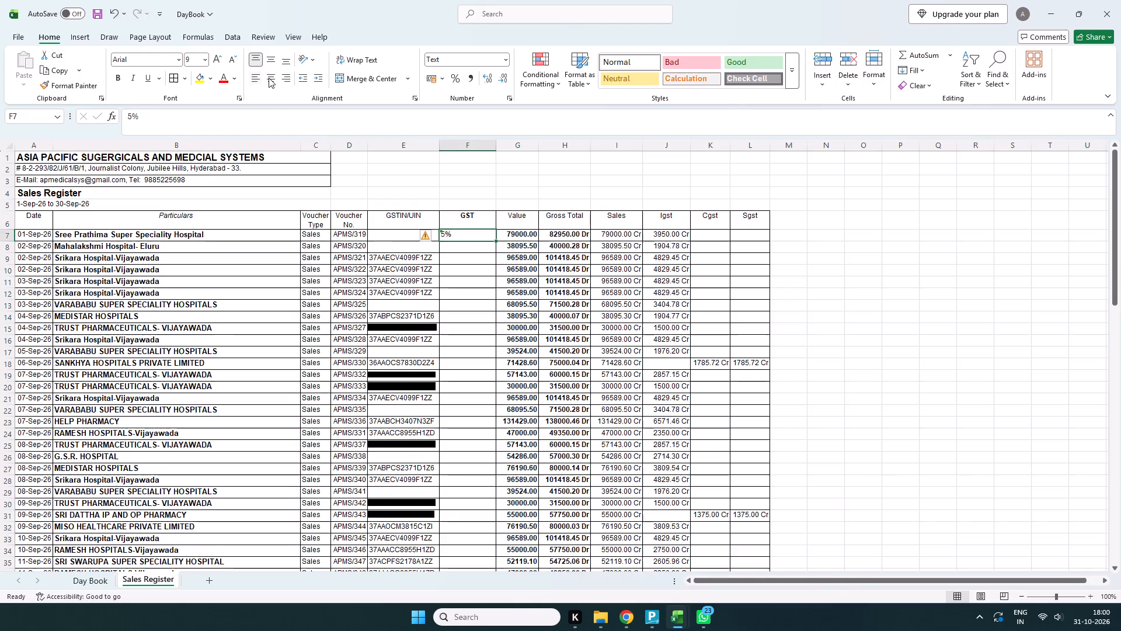
left_click(269, 78)
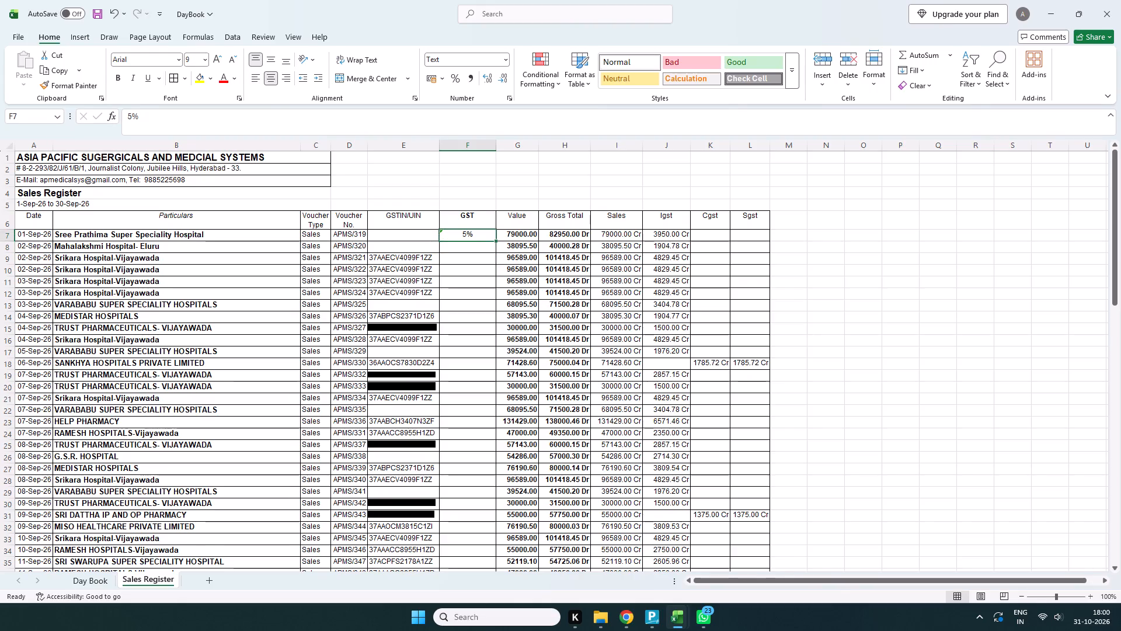
Fill the 5% GST rate from F7 down through F91, the last voucher row above the Grand Total.
left_click_drag(495, 242, 523, 610)
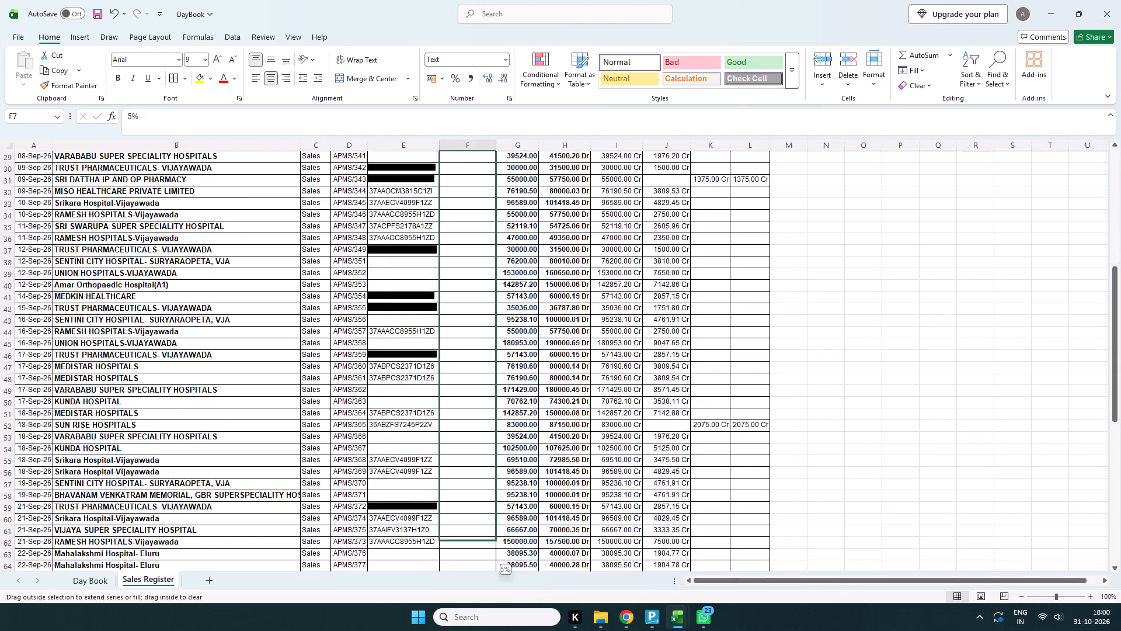
left_click_drag(523, 610, 514, 581)
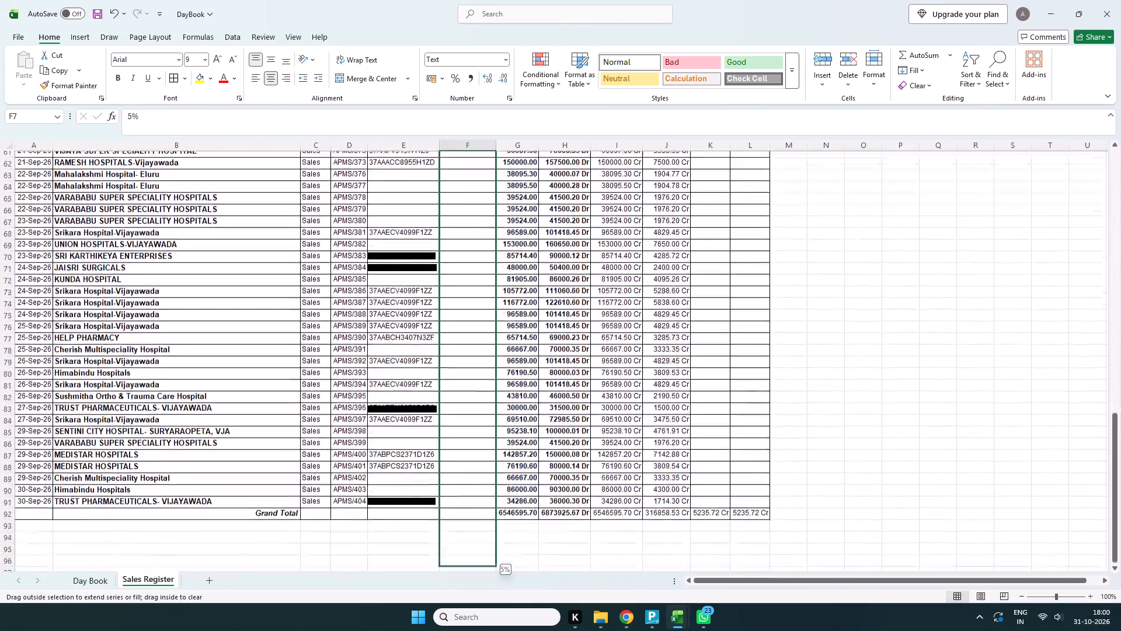
left_click_drag(514, 581, 499, 491)
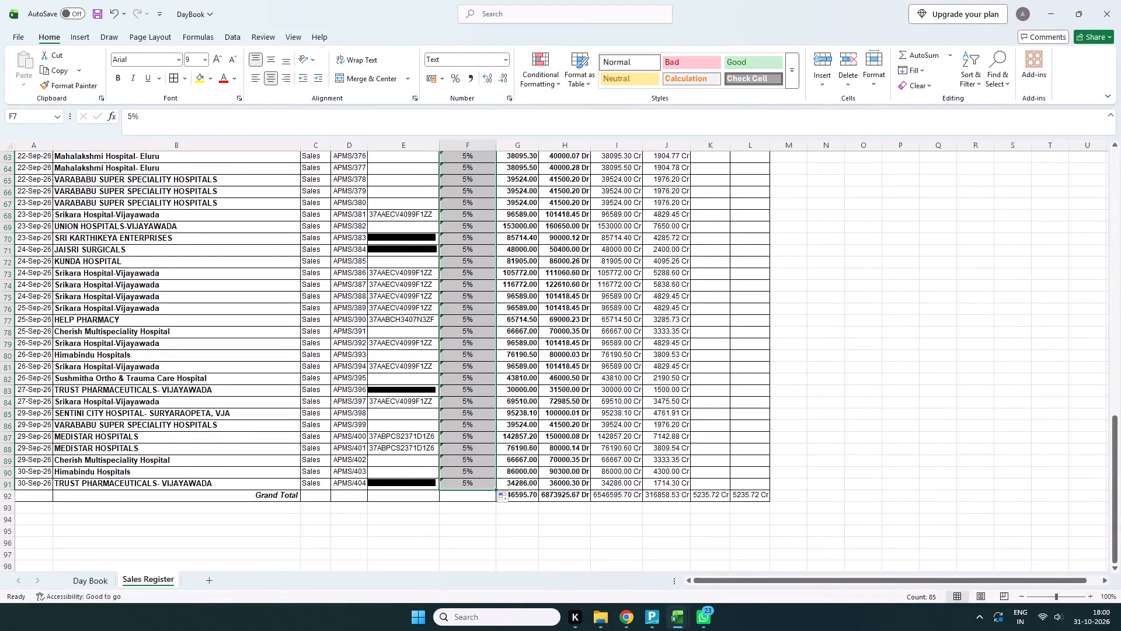
left_click(479, 556)
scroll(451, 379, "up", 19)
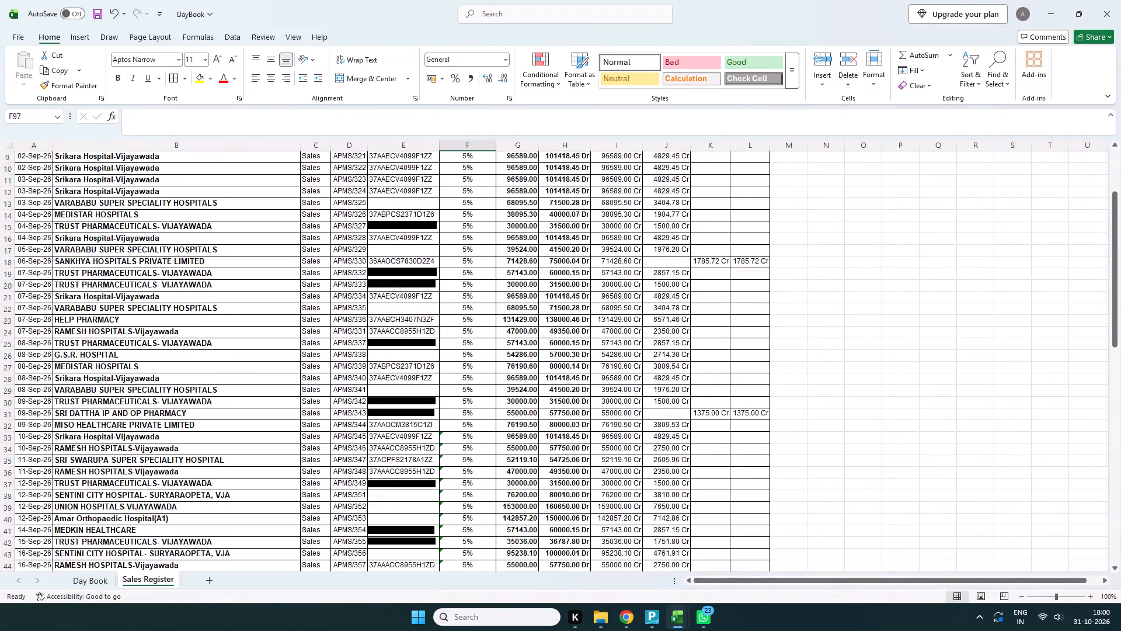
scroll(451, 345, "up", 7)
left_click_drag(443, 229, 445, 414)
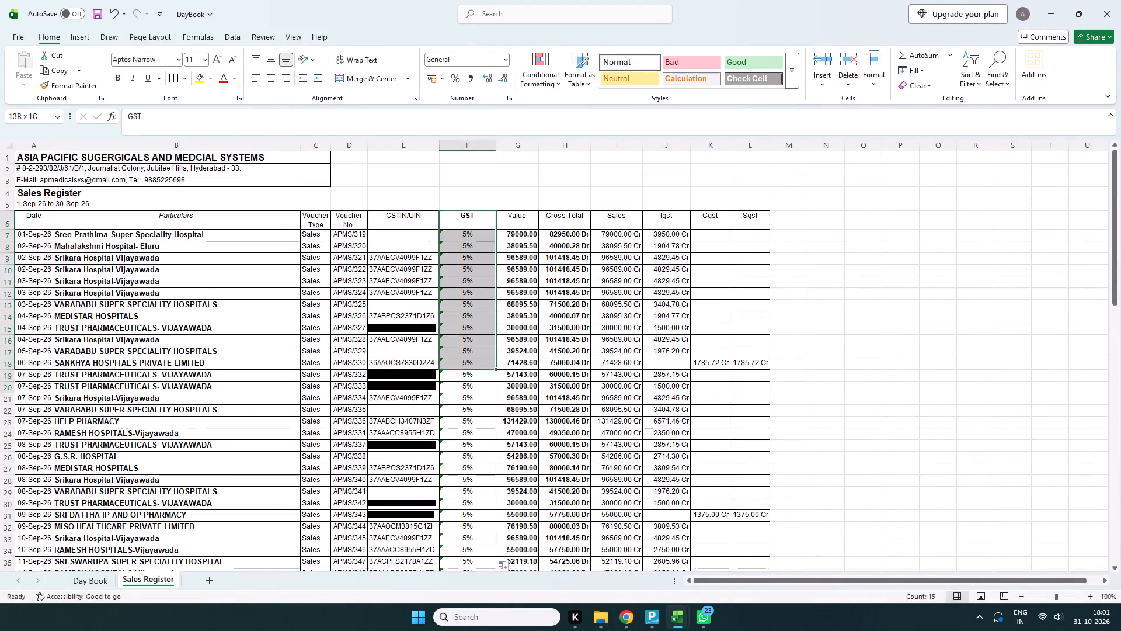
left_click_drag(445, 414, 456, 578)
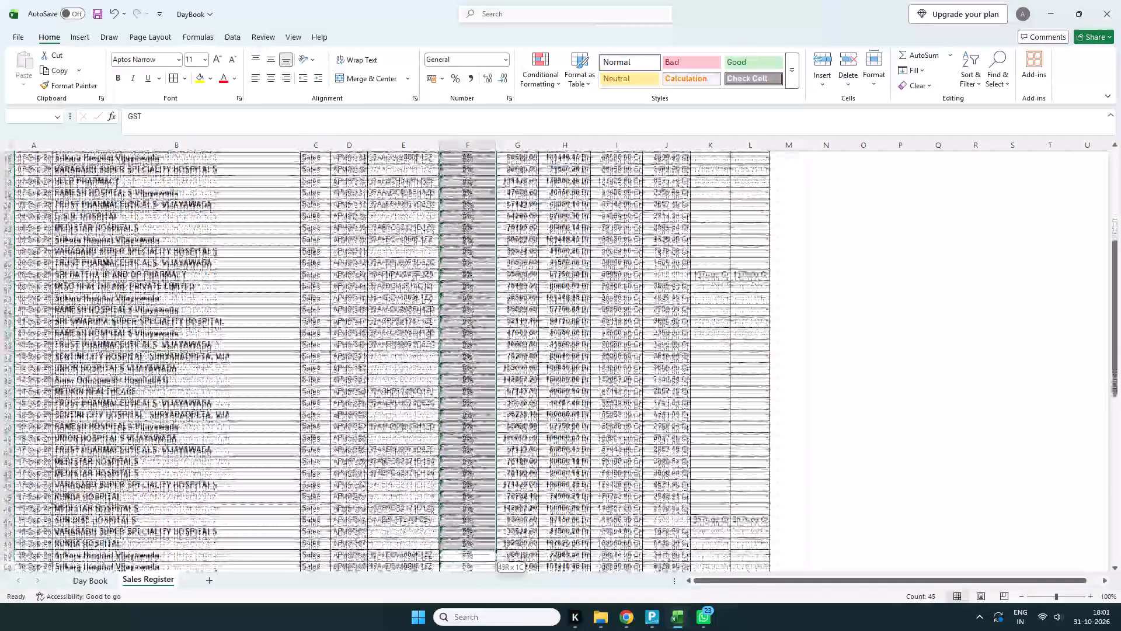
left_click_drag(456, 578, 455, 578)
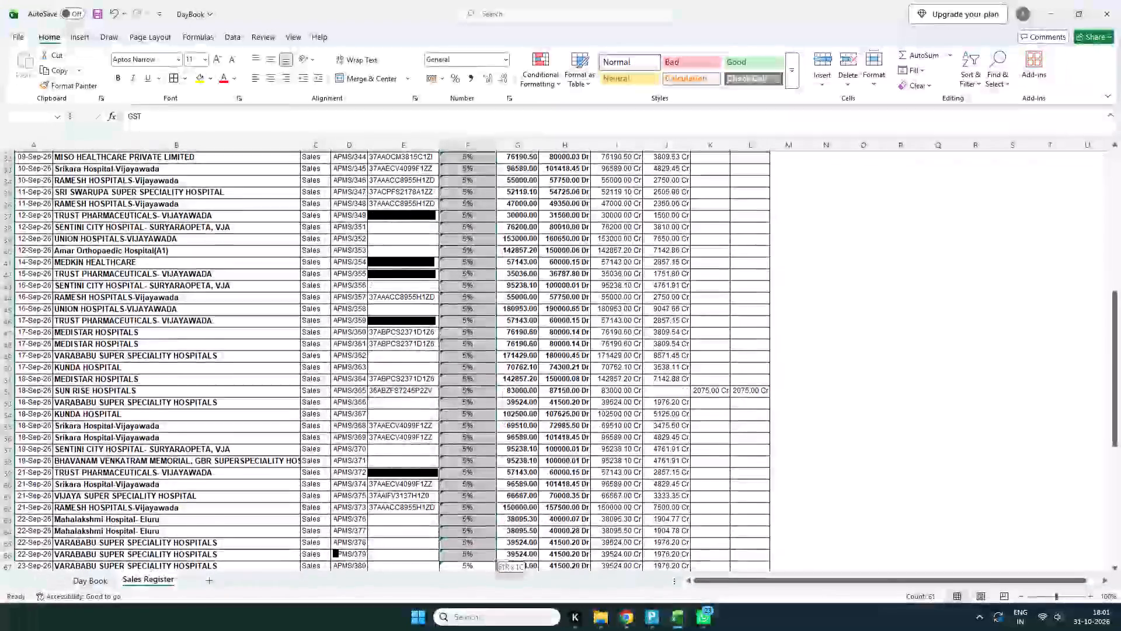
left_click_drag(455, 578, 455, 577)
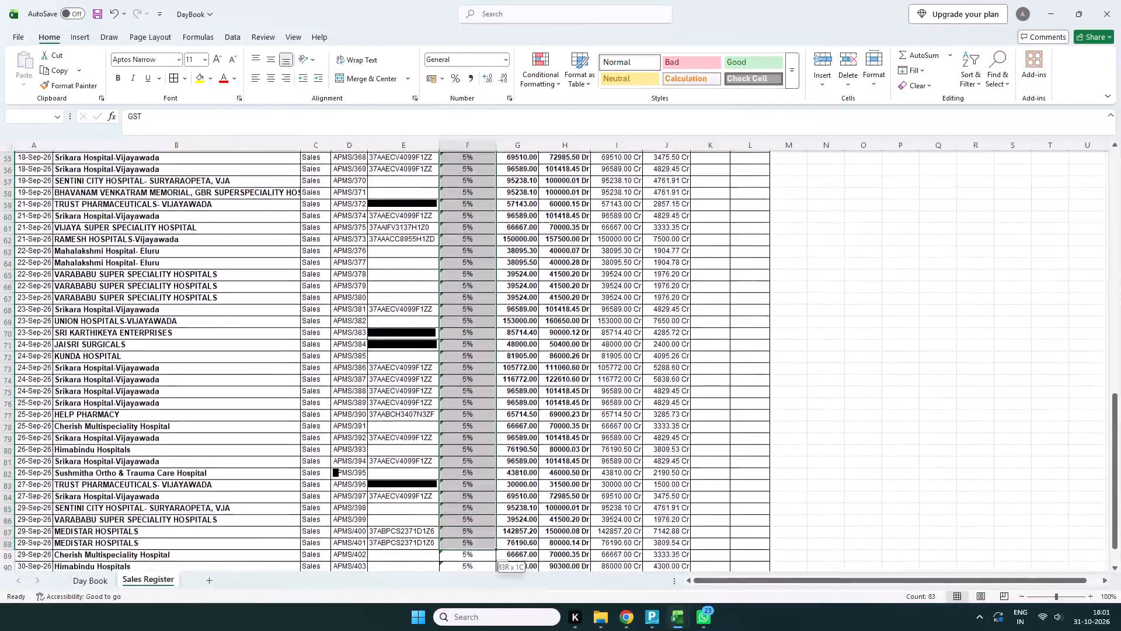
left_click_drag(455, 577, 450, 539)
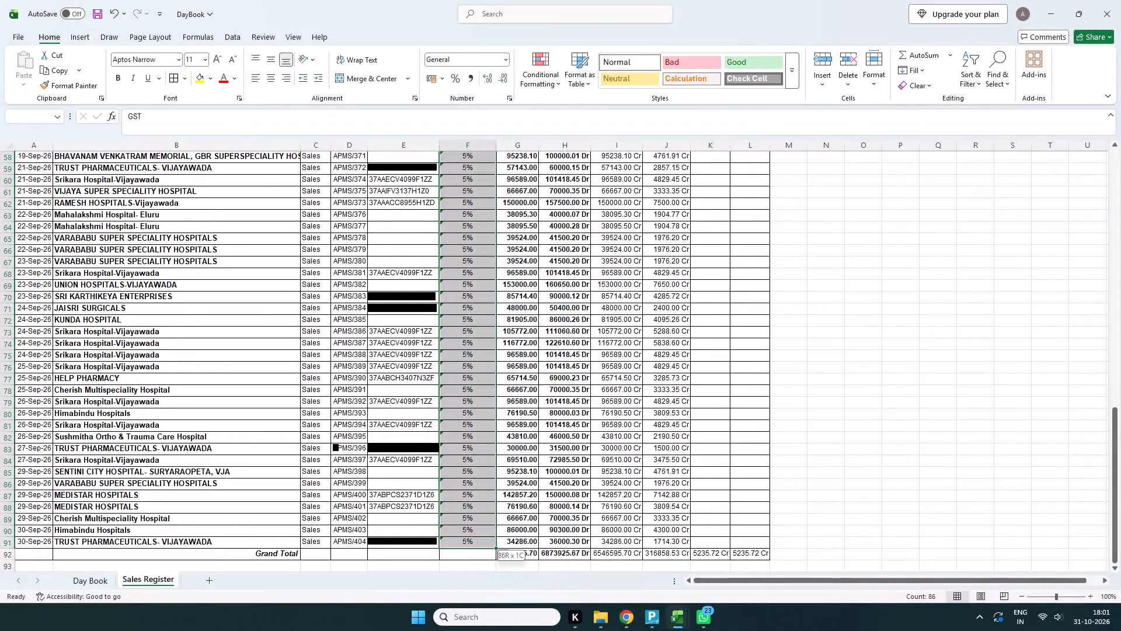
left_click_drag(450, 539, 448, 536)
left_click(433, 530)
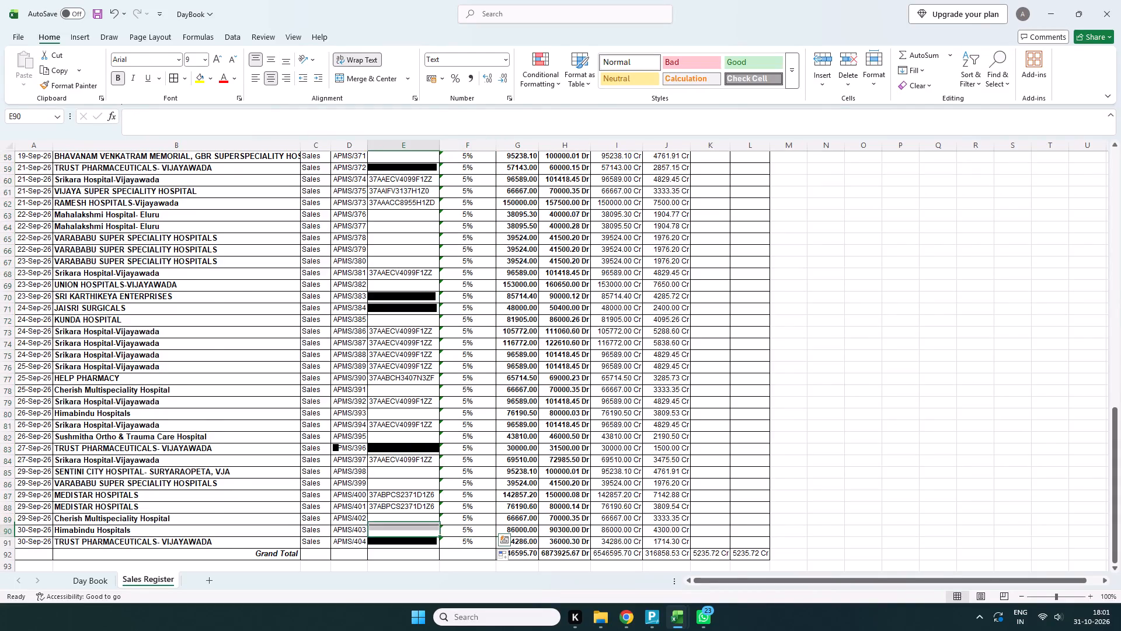
Ignore the number-stored-as-text error for the GST rates in cells F7 to F37.
scroll(430, 347, "up", 20)
scroll(430, 347, "up", 5)
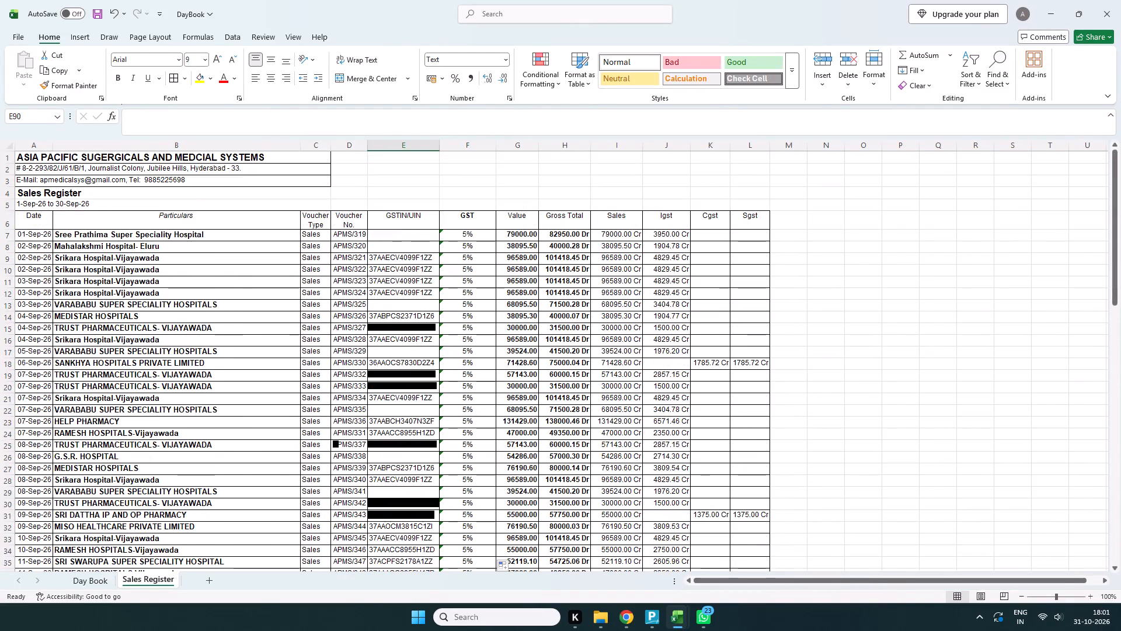
left_click_drag(444, 231, 484, 524)
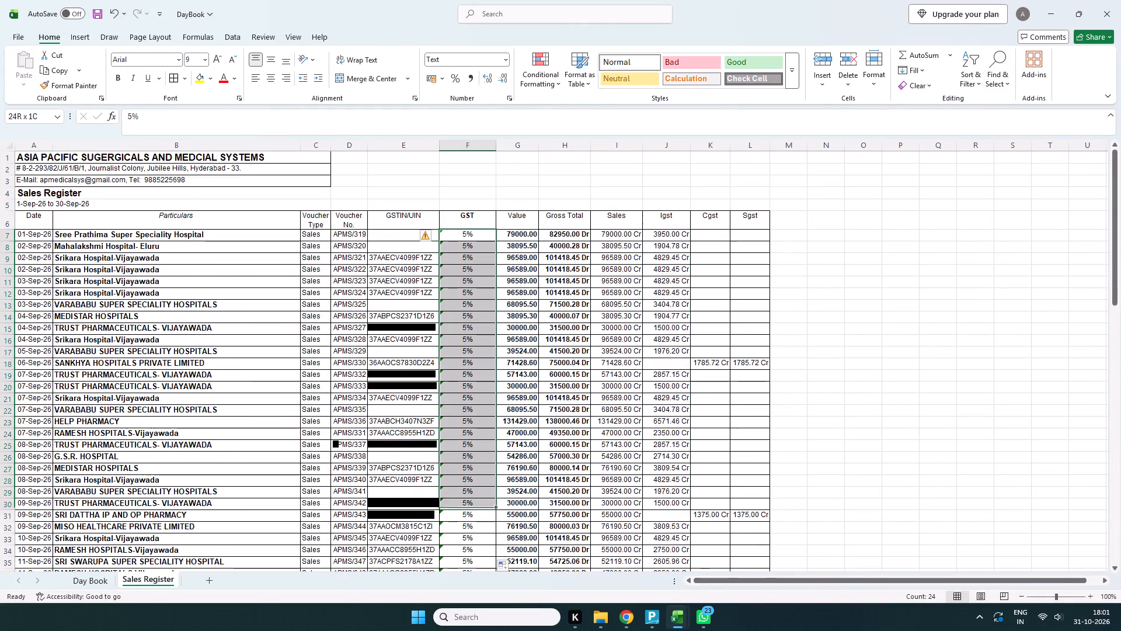
left_click_drag(484, 524, 483, 577)
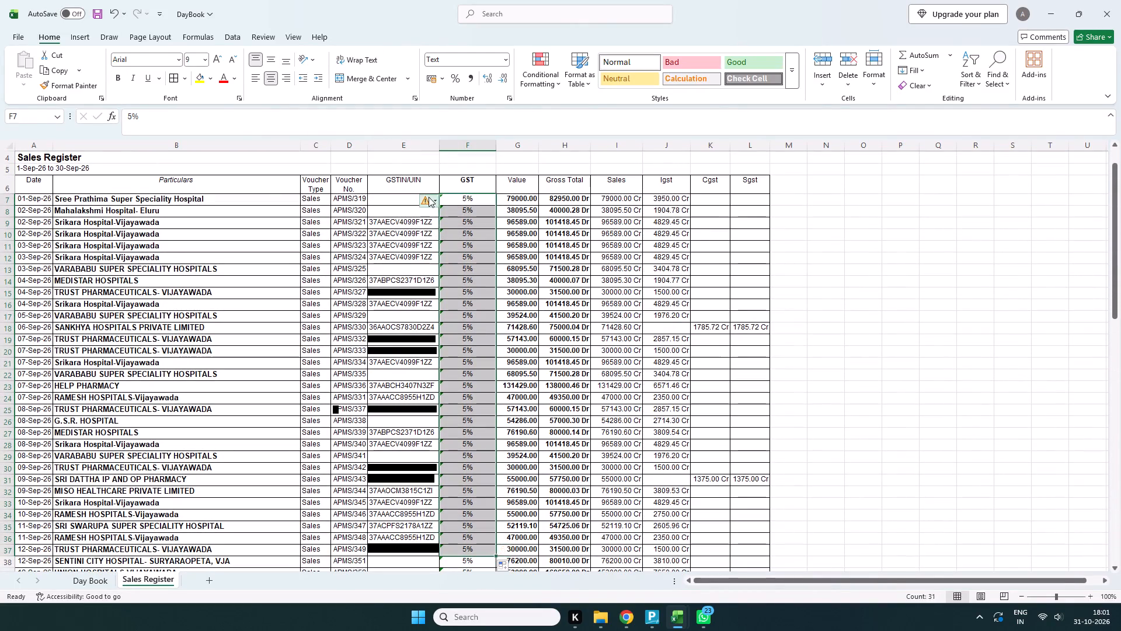
left_click(424, 199)
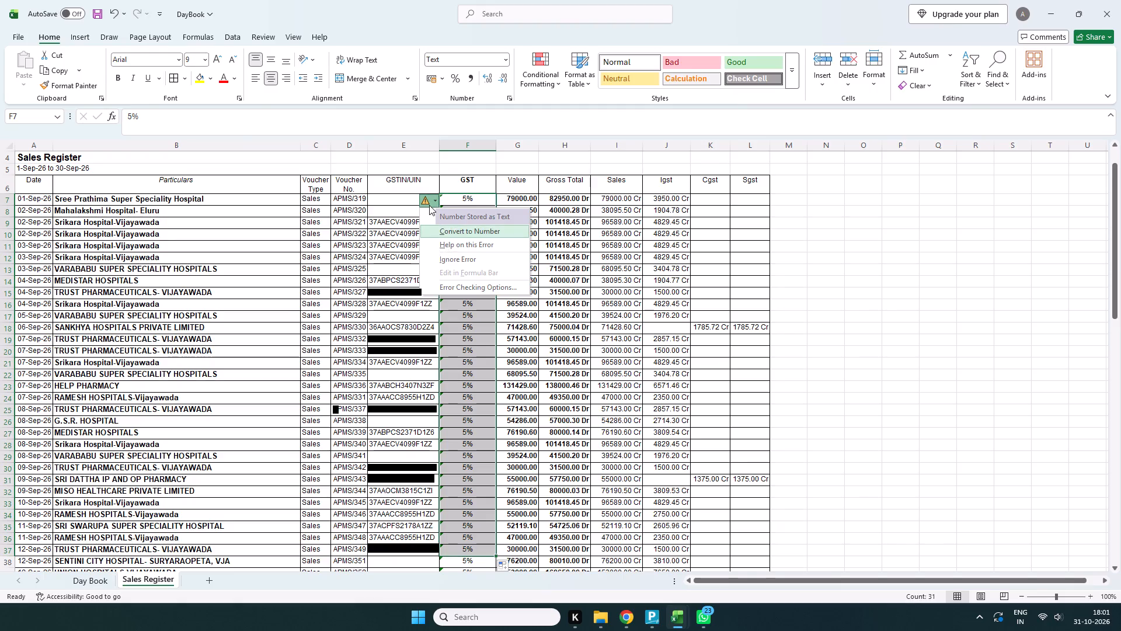
left_click(459, 260)
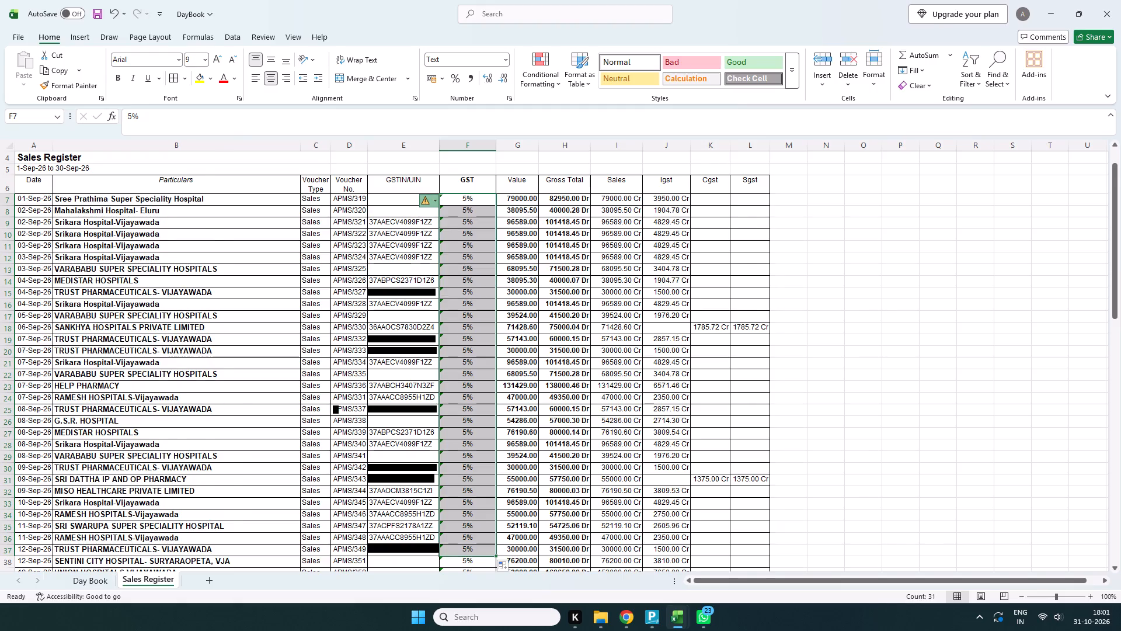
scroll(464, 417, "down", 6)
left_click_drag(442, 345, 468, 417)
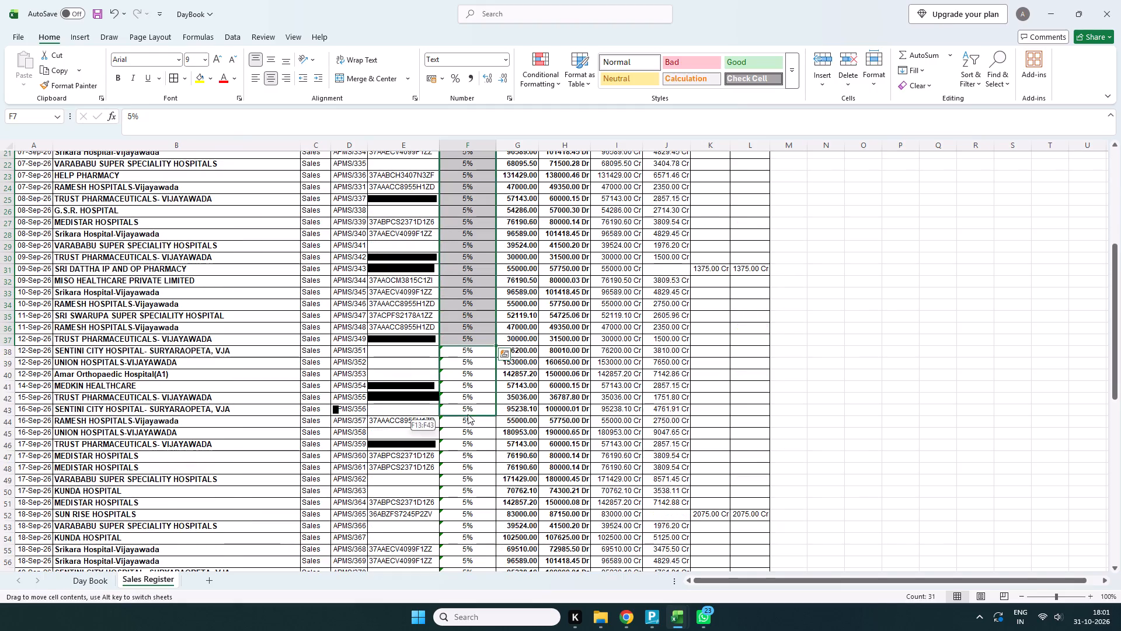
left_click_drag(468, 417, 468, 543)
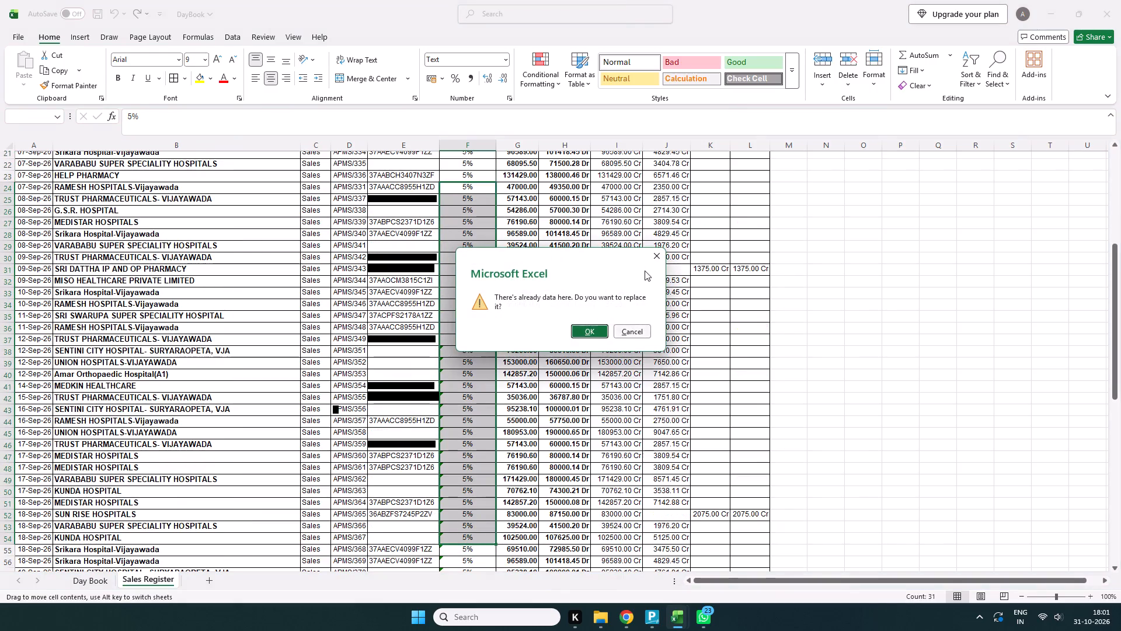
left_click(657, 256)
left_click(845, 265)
Ignore the number-stored-as-text error for the remaining GST rates in cells F38 to F91.
left_click_drag(444, 349, 474, 584)
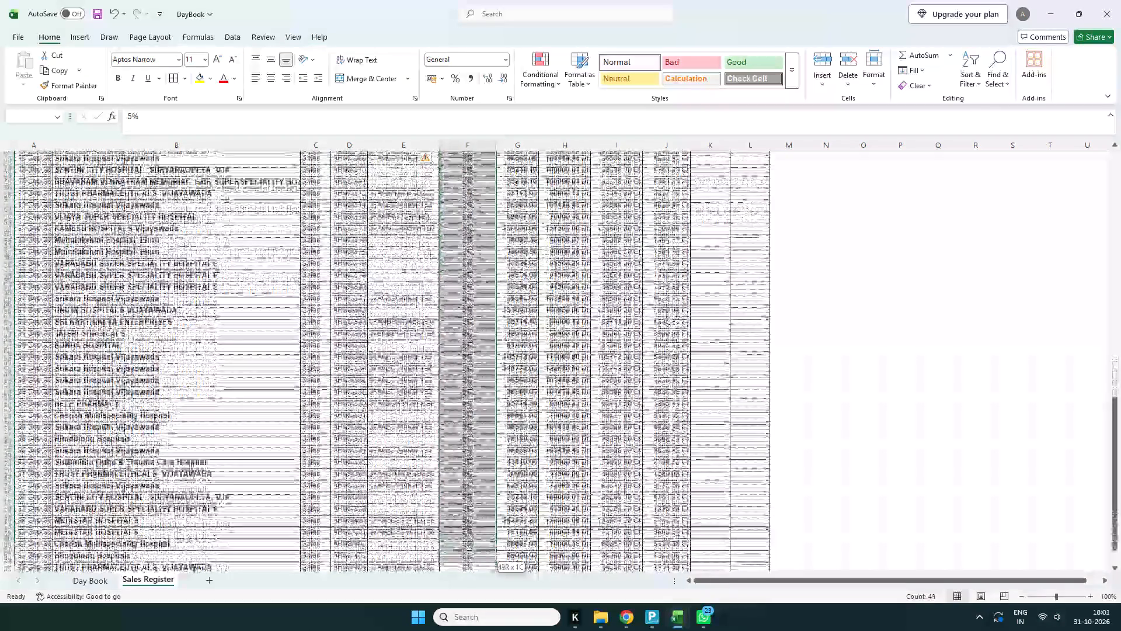
left_click_drag(474, 584, 468, 533)
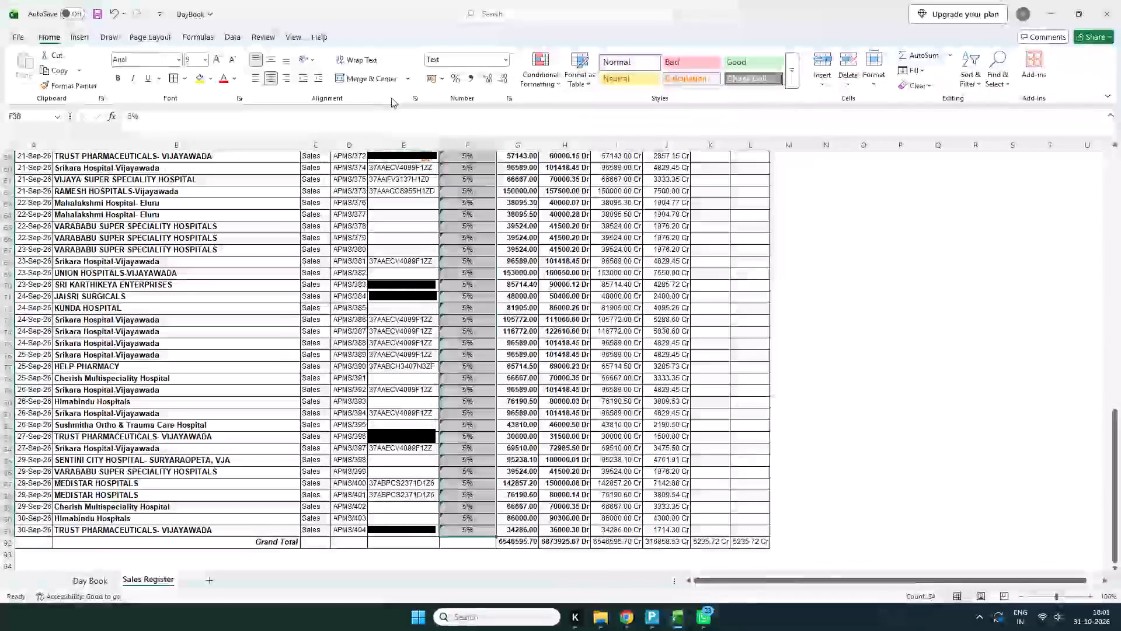
left_click(433, 159)
left_click(450, 218)
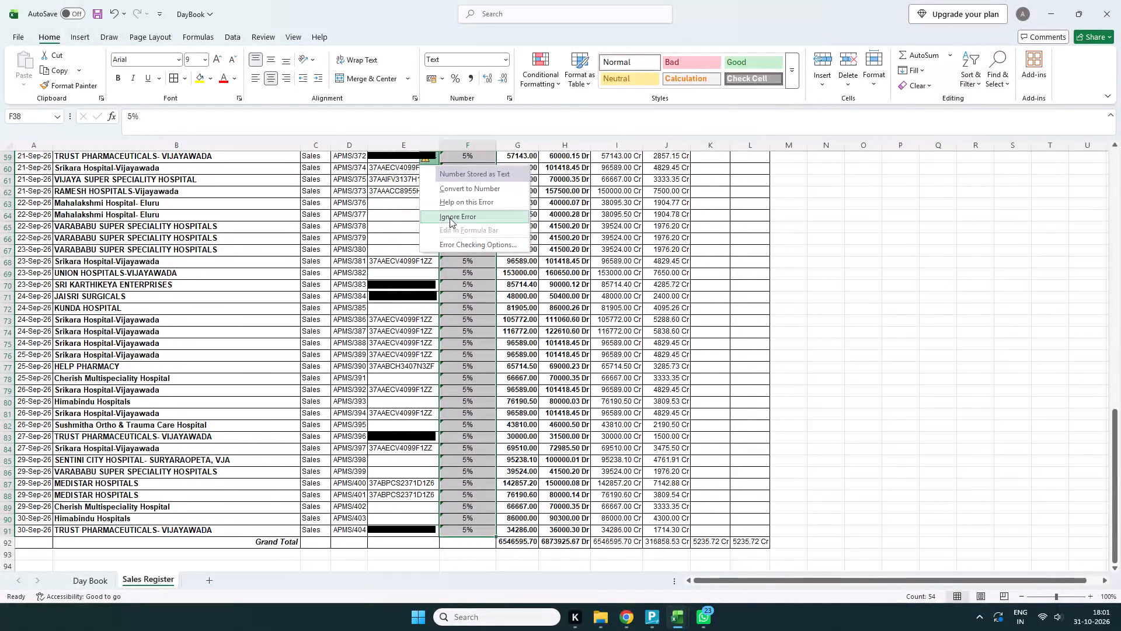
left_click(804, 255)
Review the filled GST column across the voucher rows down to the Grand Total row.
scroll(800, 255, "up", 8)
middle_click_drag(789, 228, 788, 217)
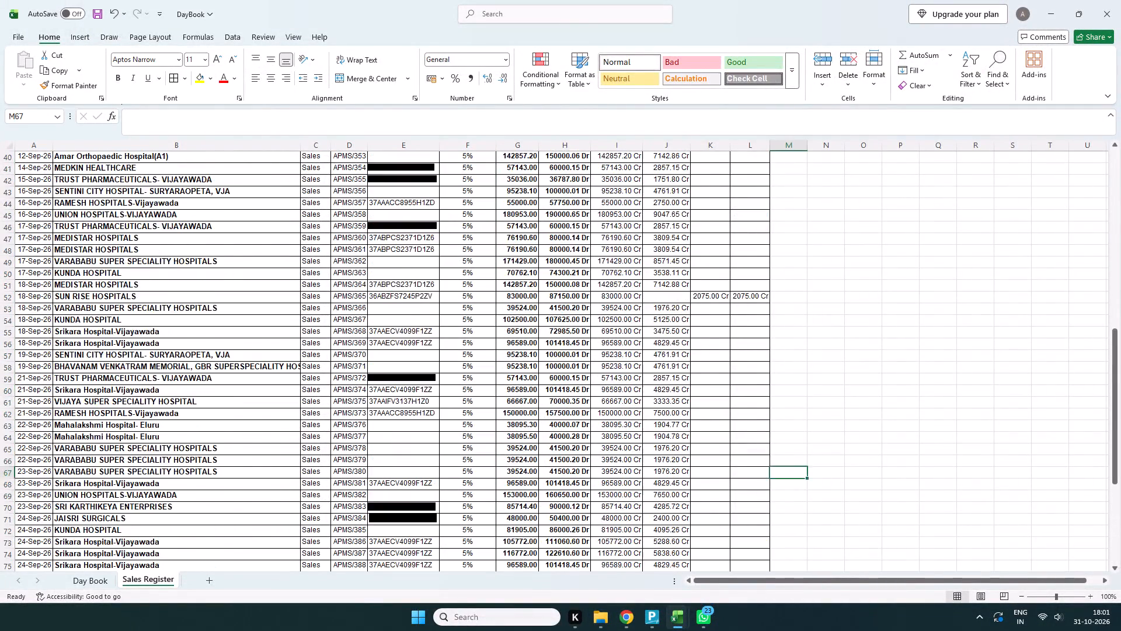
scroll(796, 209, "up", 14)
scroll(785, 215, "down", 17)
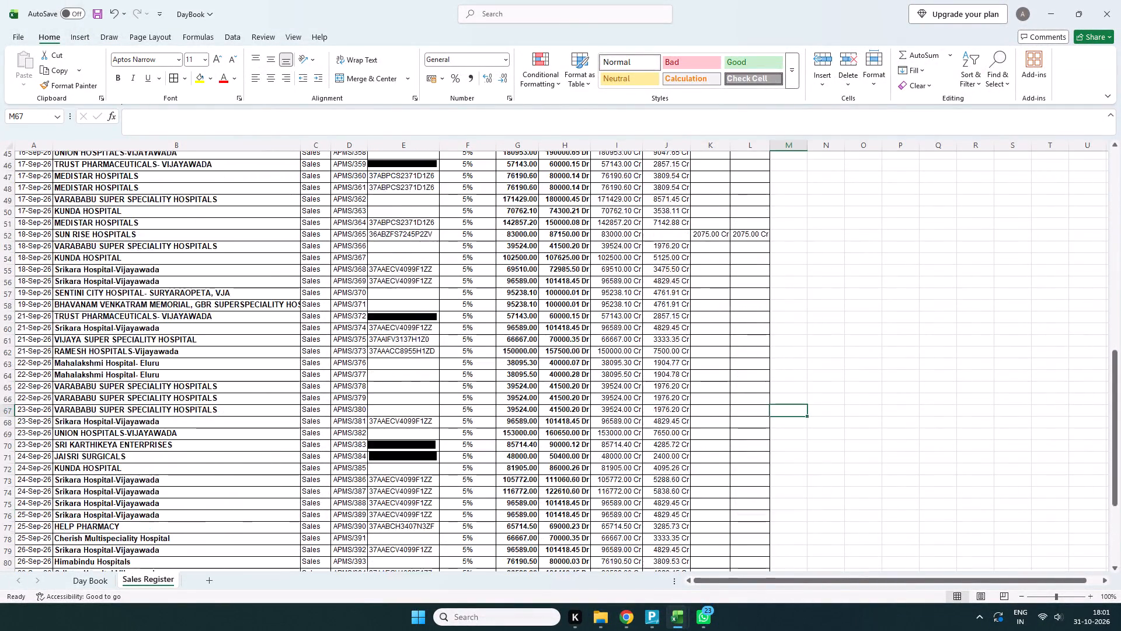
scroll(768, 224, "down", 8)
scroll(797, 262, "up", 2)
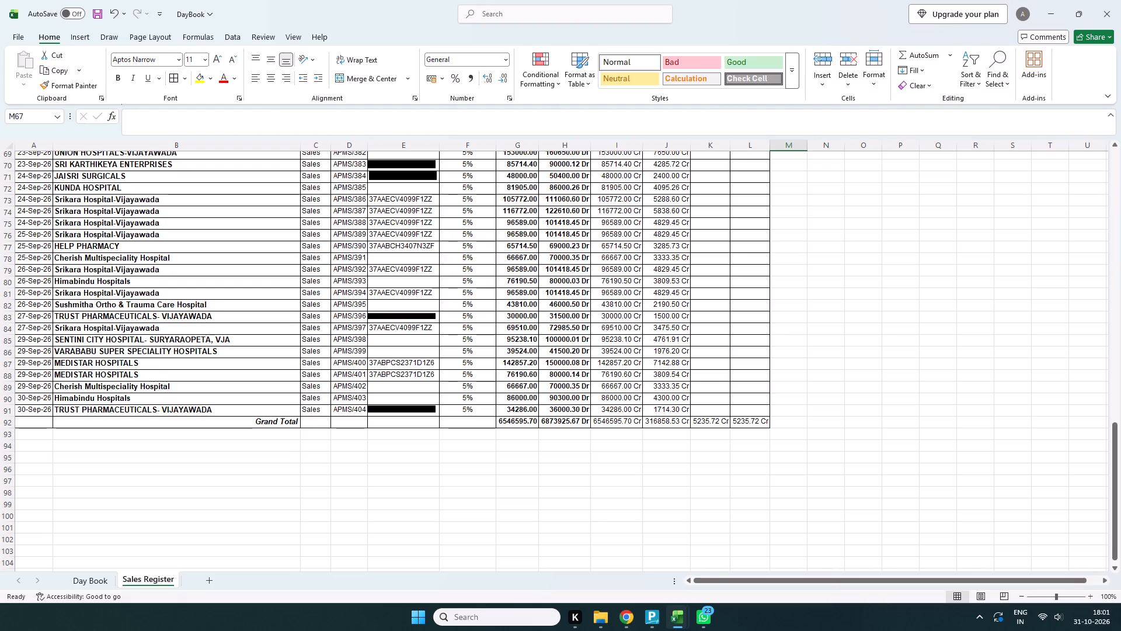
scroll(794, 259, "up", 1)
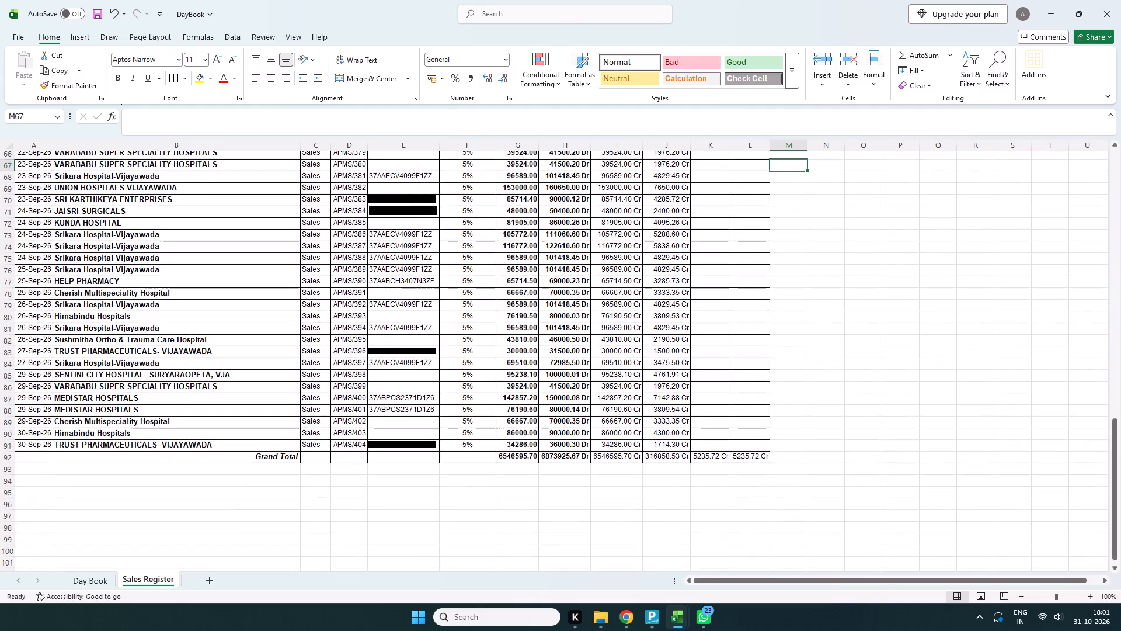
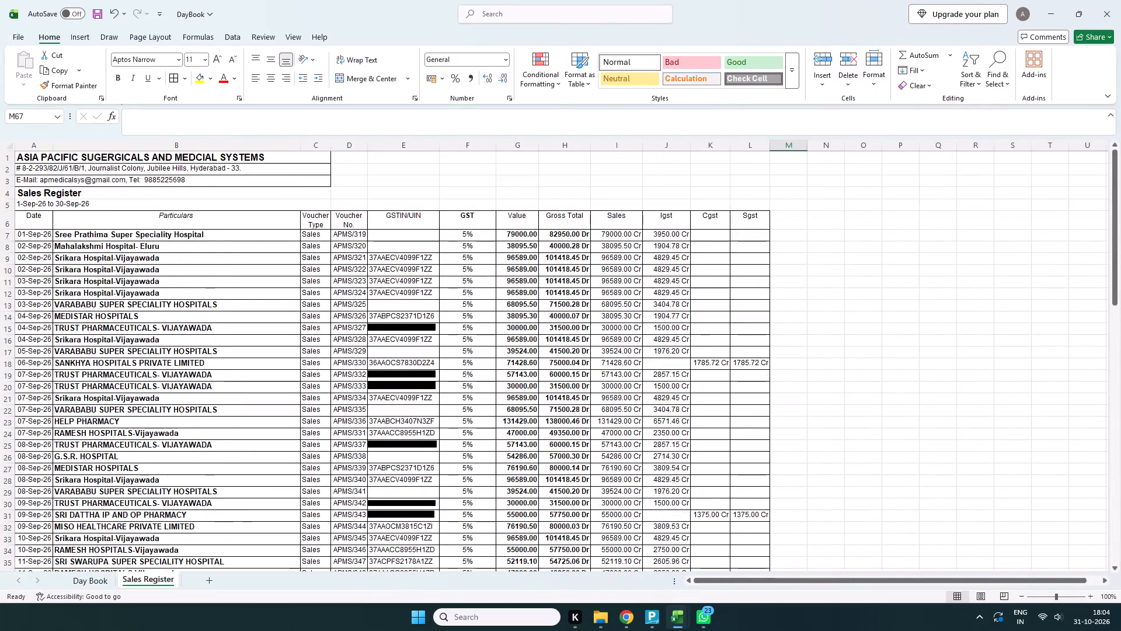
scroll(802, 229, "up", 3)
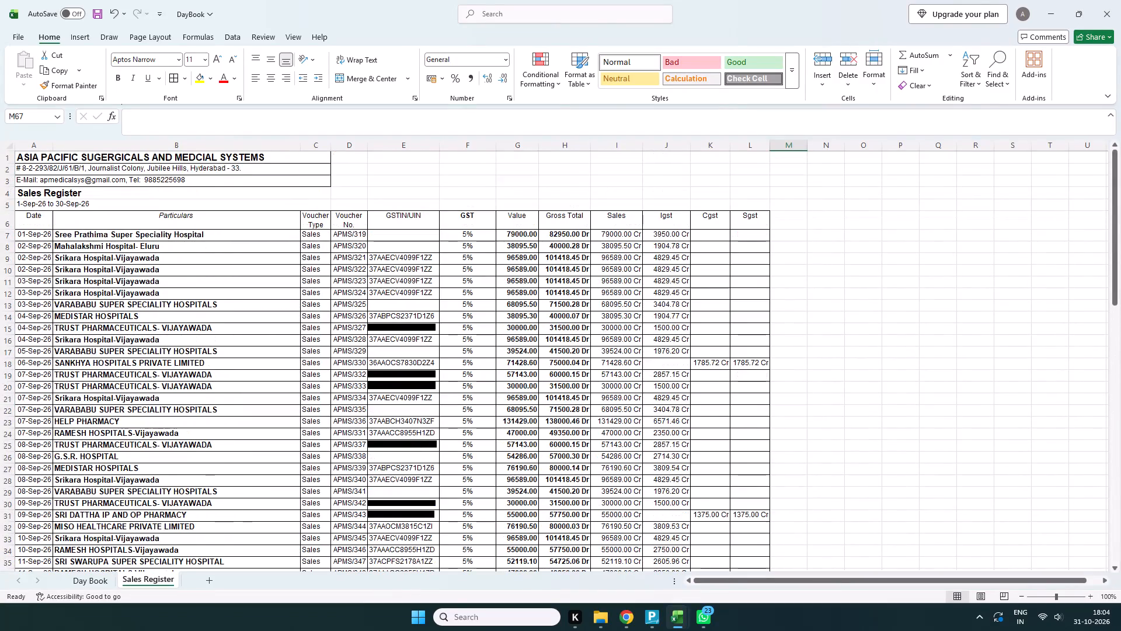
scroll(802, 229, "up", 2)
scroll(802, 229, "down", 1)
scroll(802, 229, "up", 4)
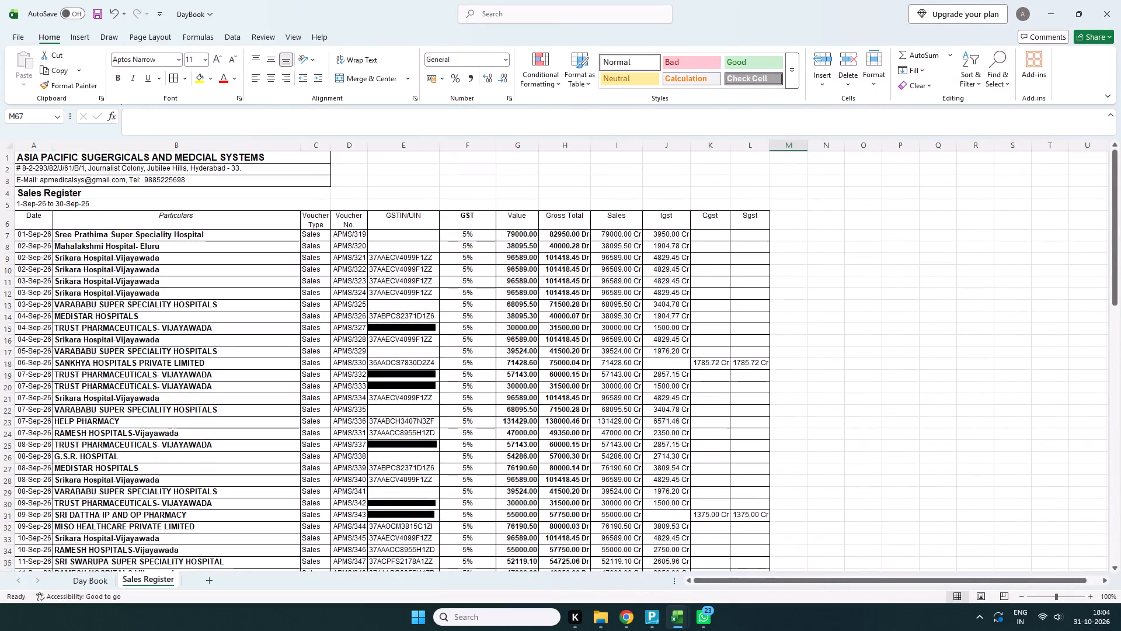
Centre the company heading, Sales Register title and period in rows 1 to 5 horizontally, and align them vertically to the middle.
left_click_drag(19, 157, 256, 175)
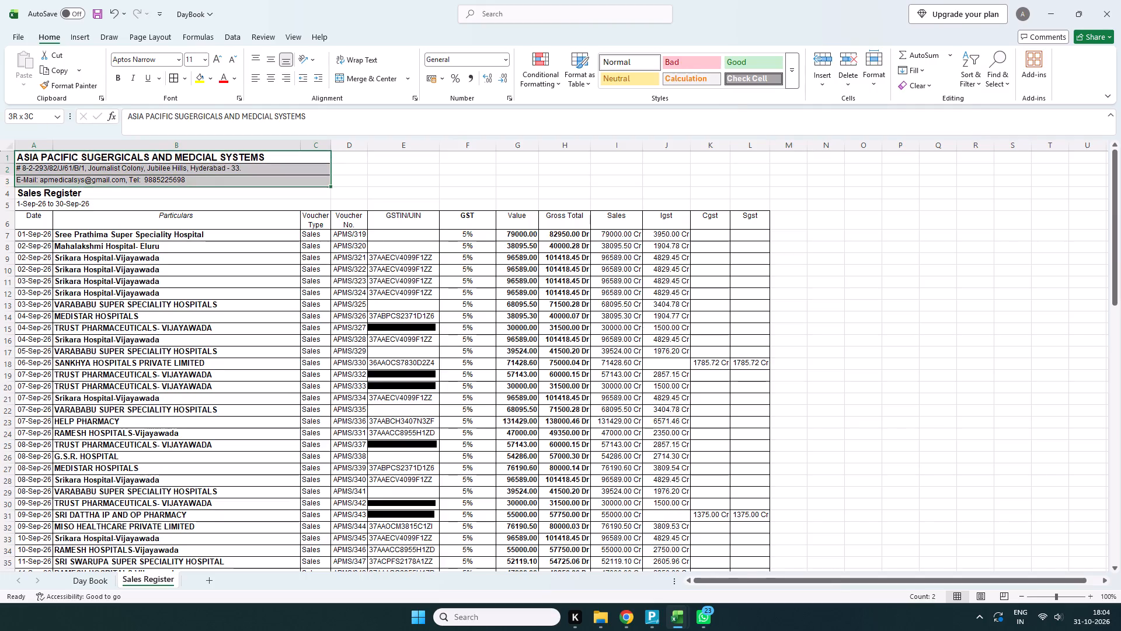
left_click_drag(256, 175, 264, 203)
left_click(267, 78)
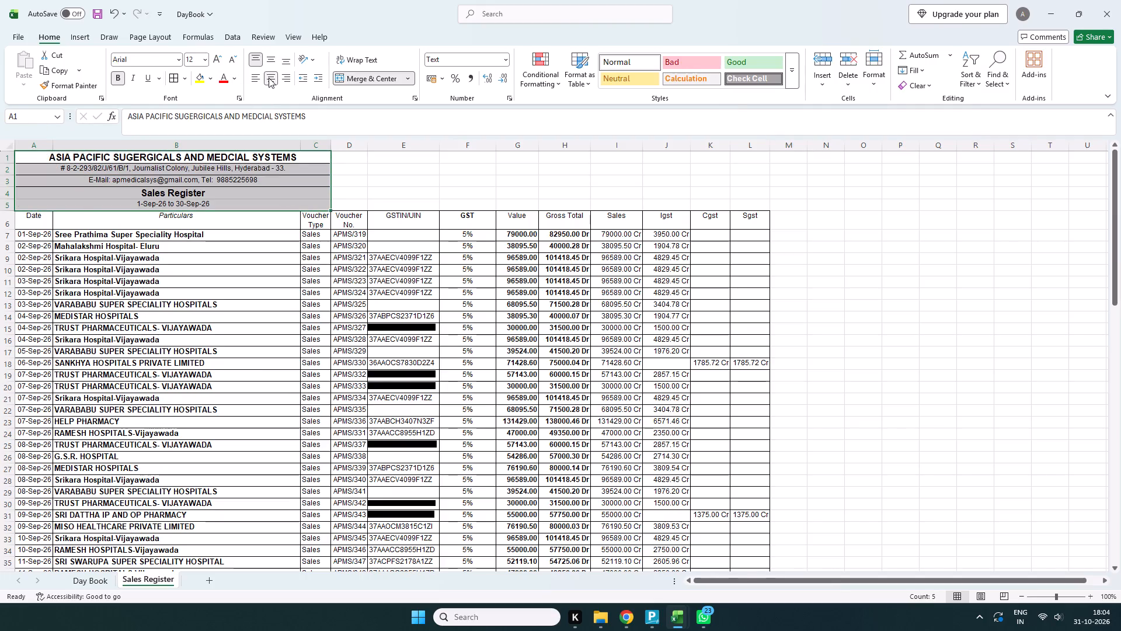
left_click(283, 76)
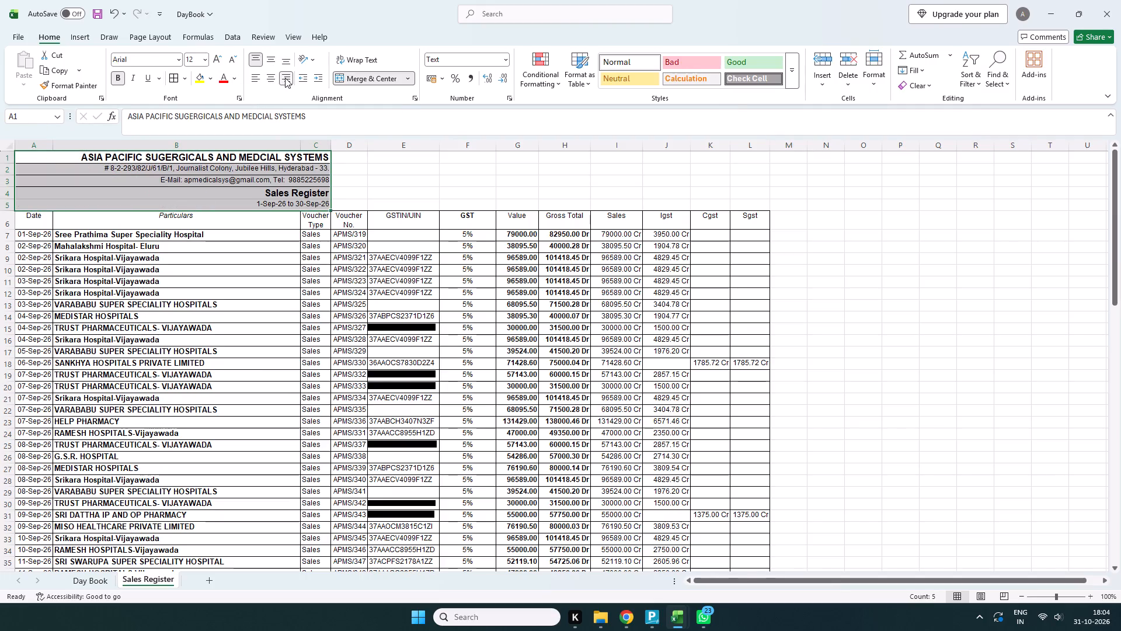
left_click(269, 60)
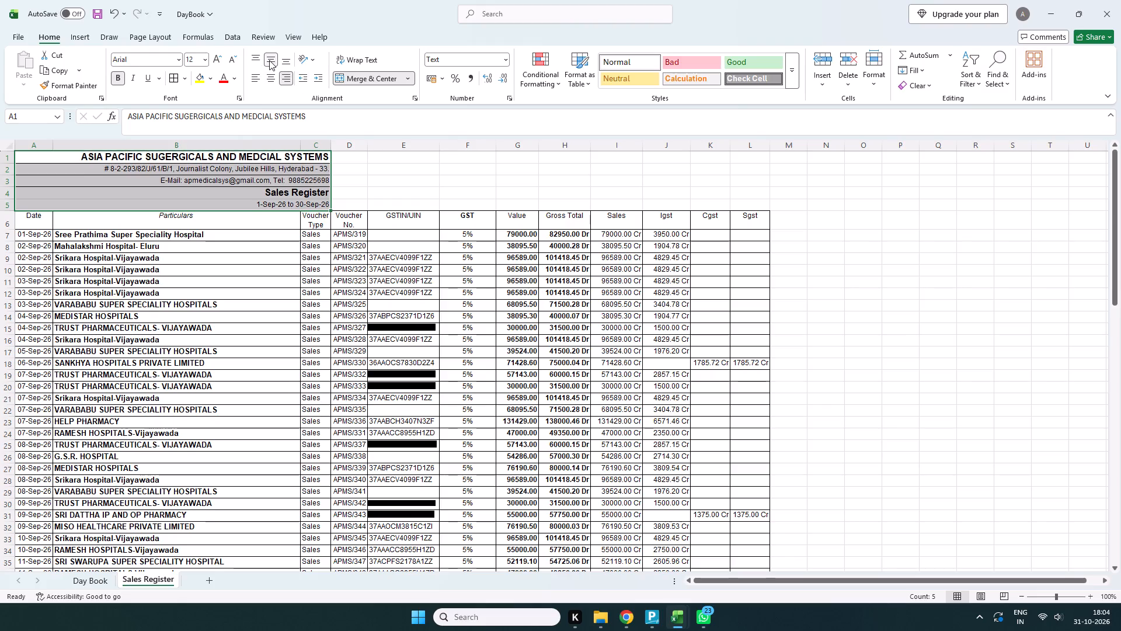
left_click(260, 58)
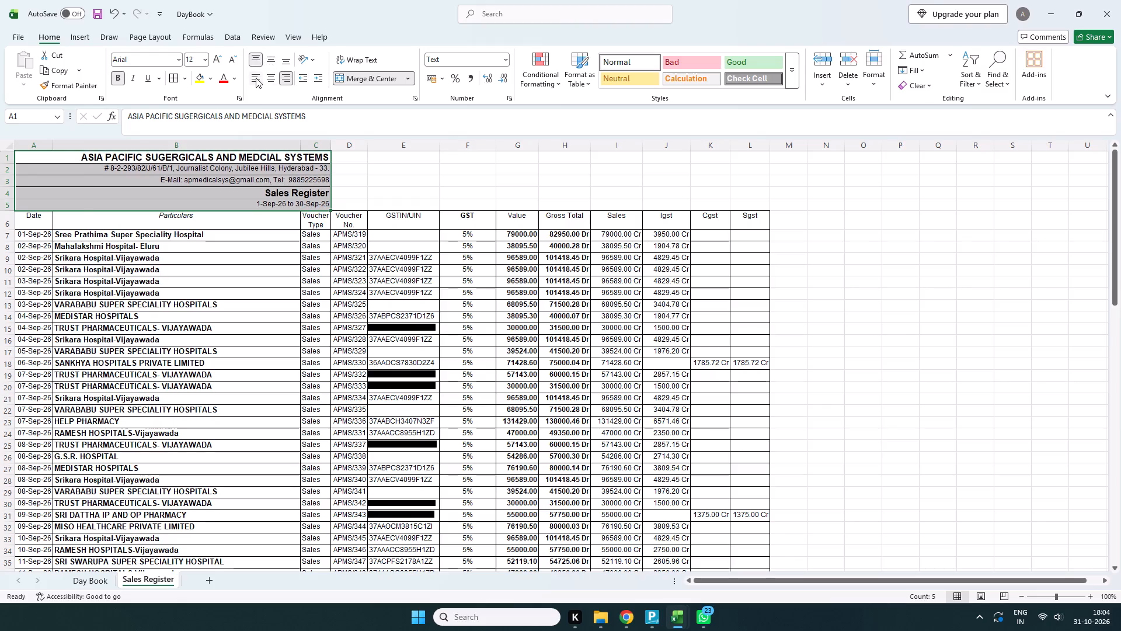
left_click(256, 78)
left_click(269, 56)
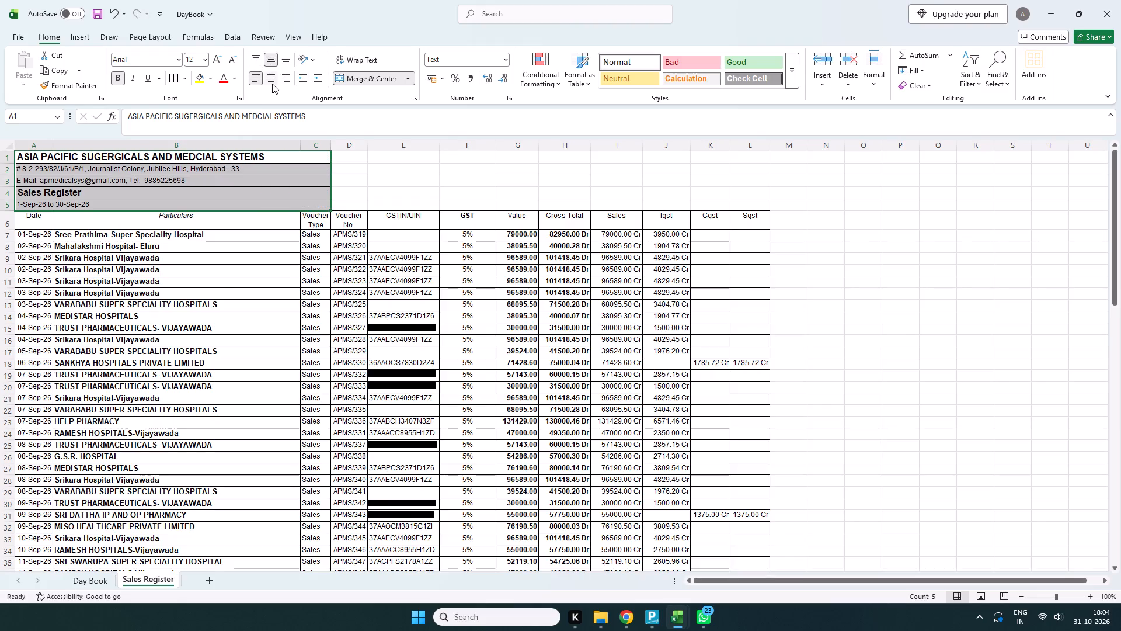
left_click(272, 82)
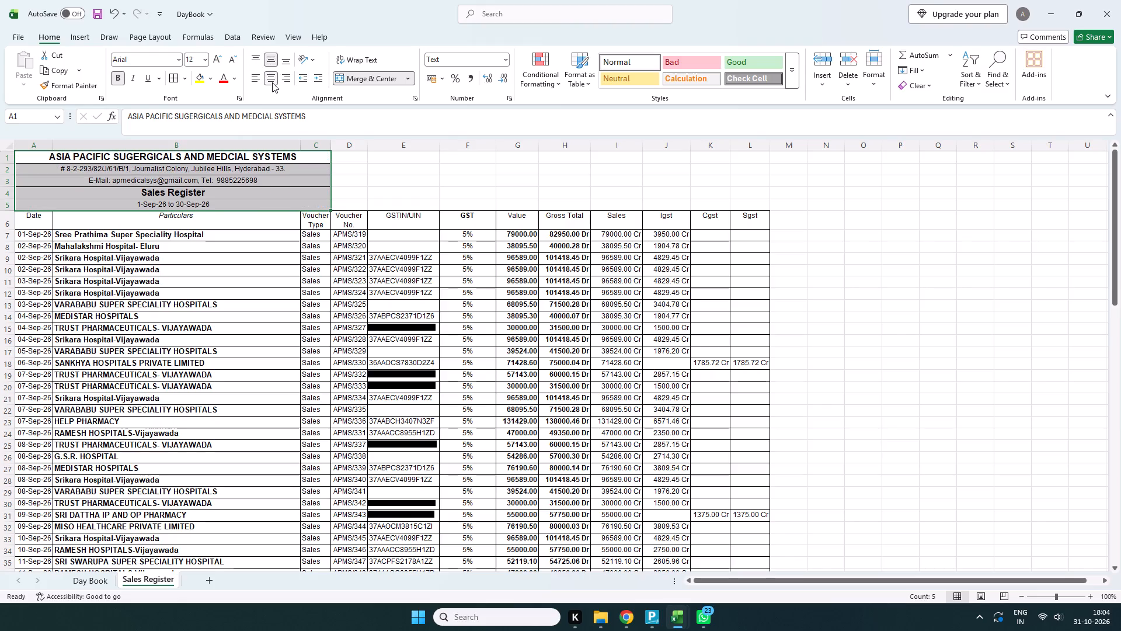
left_click(402, 171)
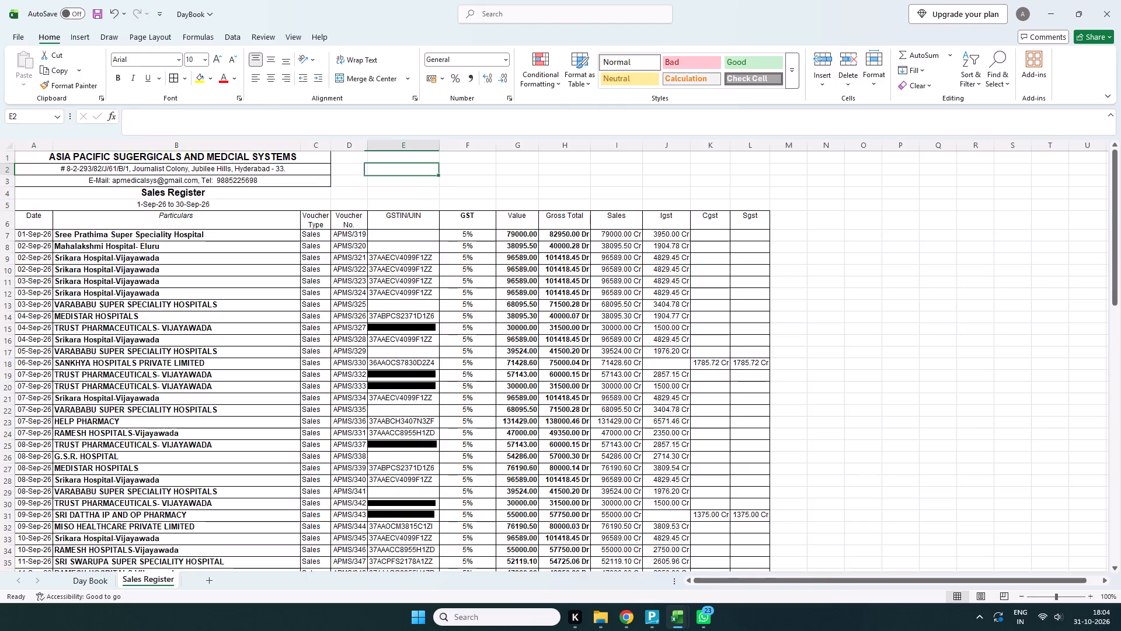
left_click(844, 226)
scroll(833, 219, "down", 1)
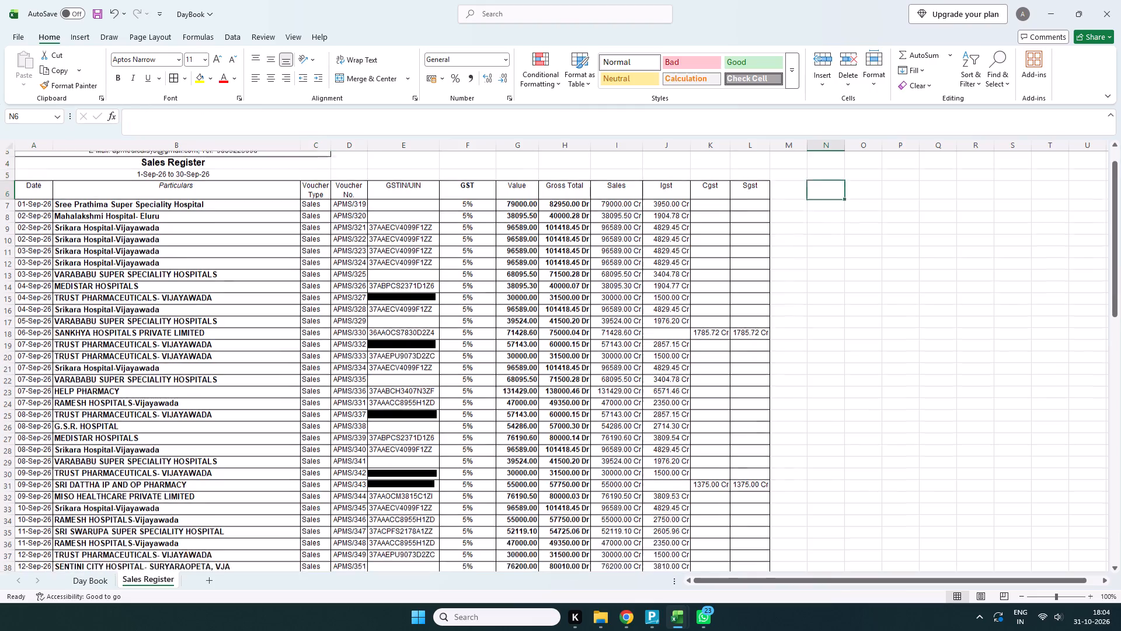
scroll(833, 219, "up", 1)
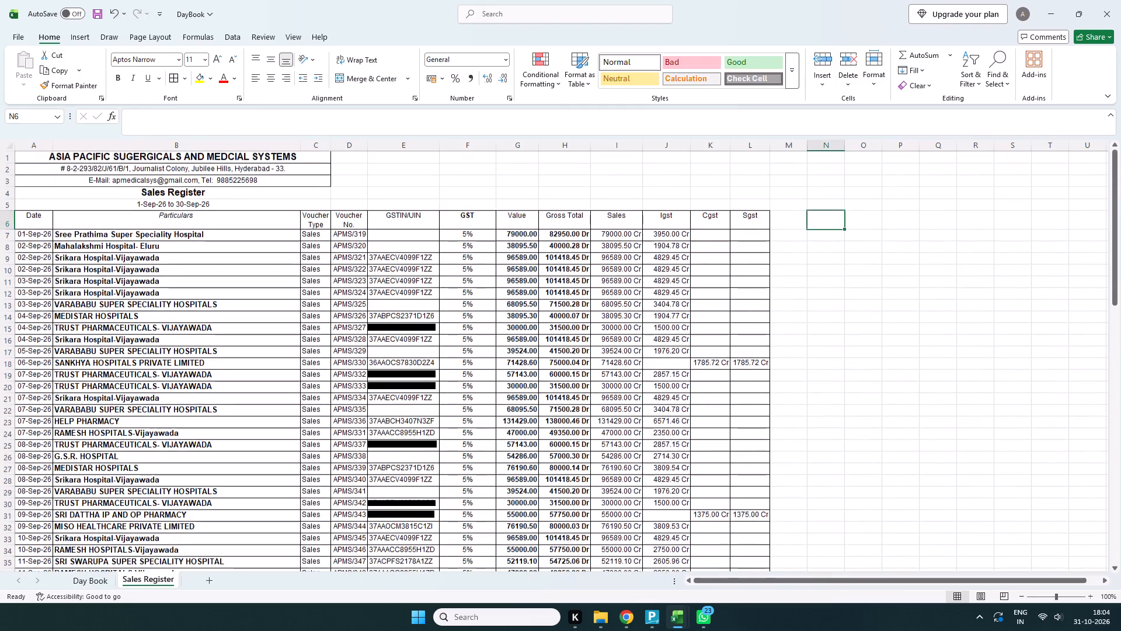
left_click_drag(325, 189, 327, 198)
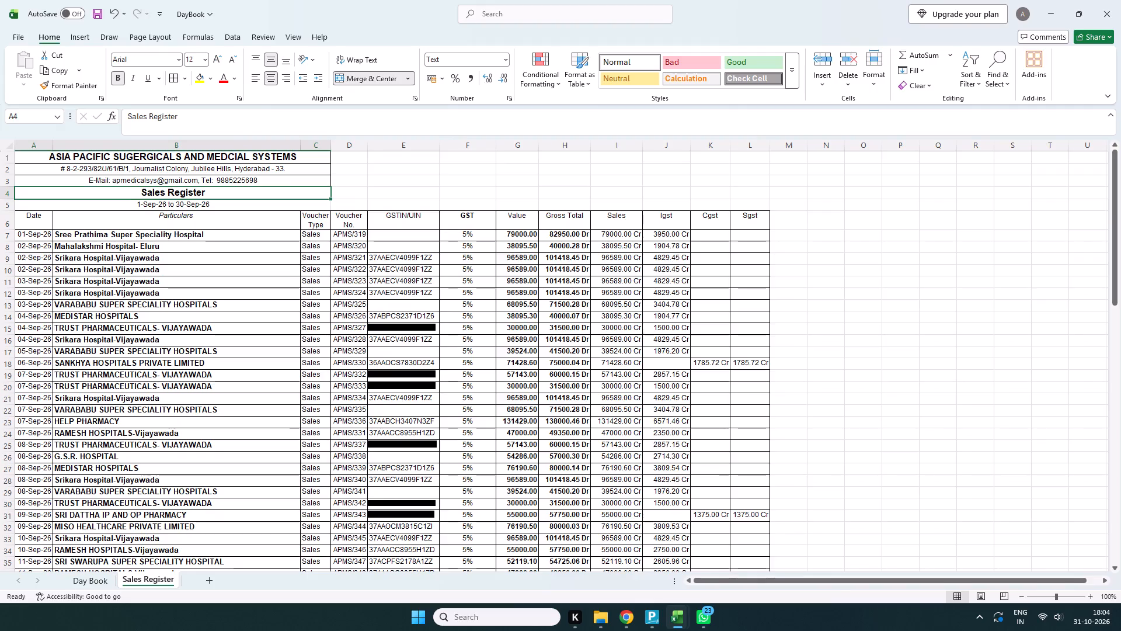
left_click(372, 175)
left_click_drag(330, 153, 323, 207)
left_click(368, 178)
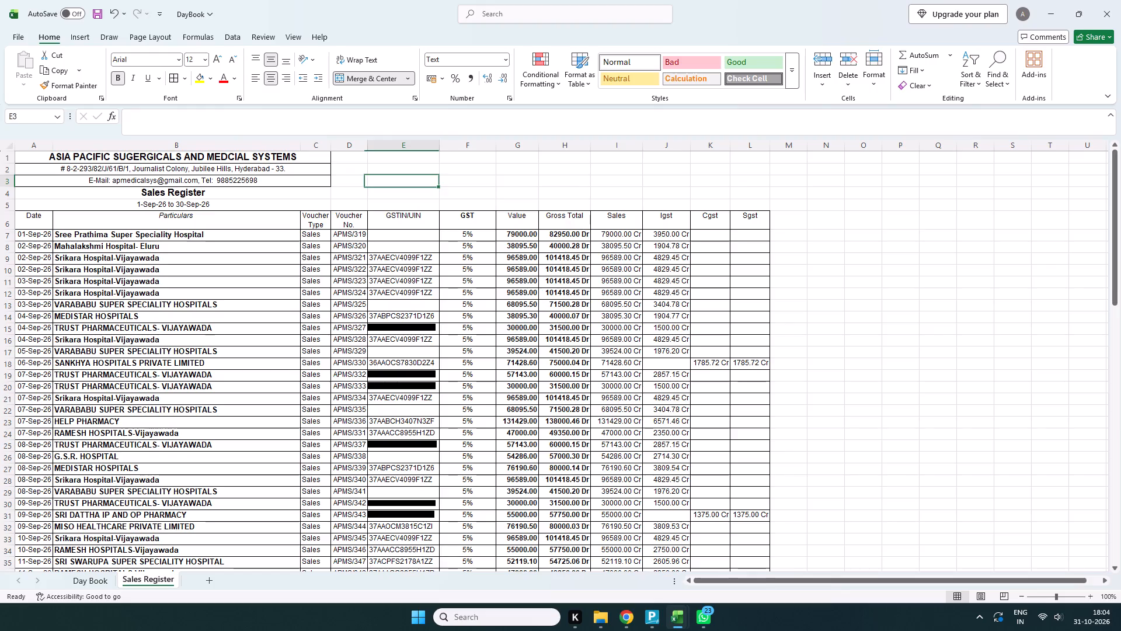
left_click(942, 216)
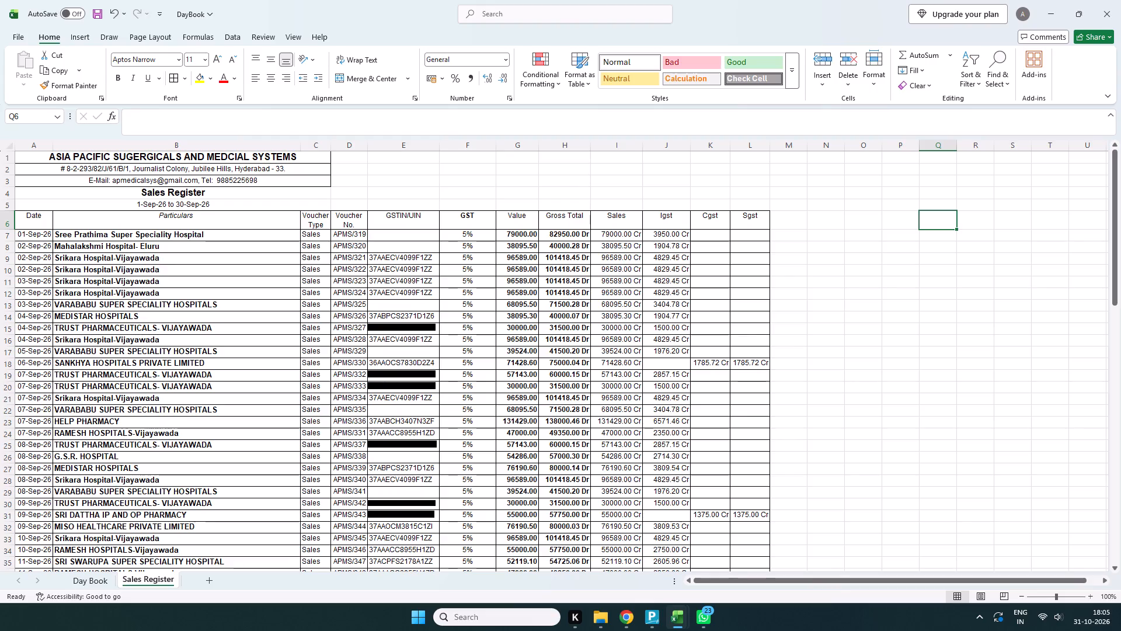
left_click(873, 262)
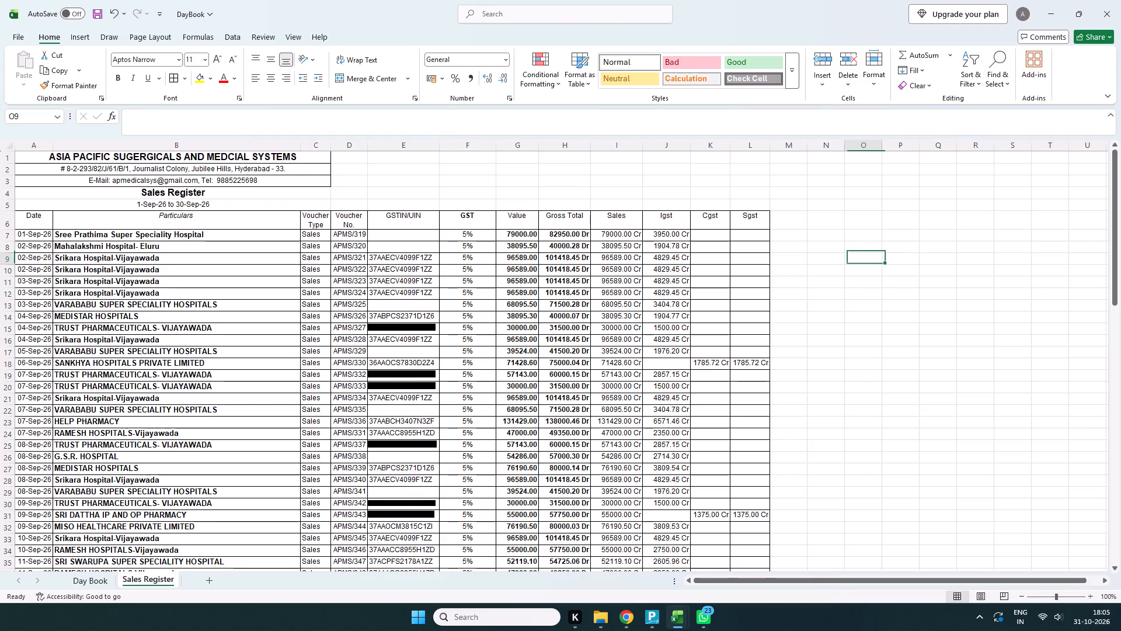
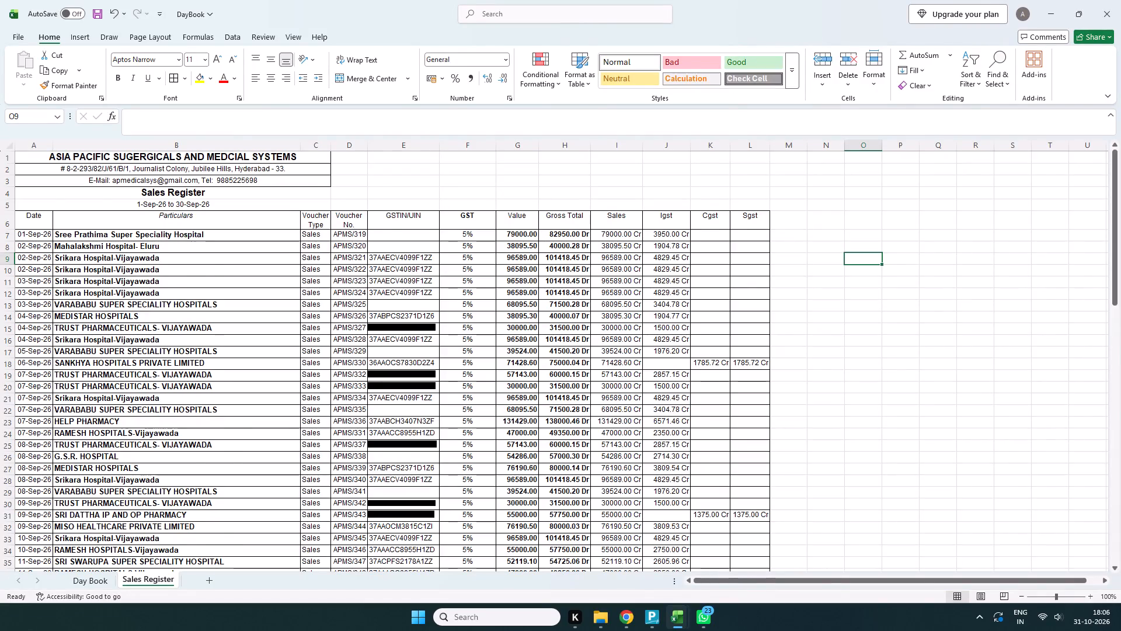
Review the formatted Sales Register from the heading block down to the Grand Total row and back.
scroll(818, 361, "down", 10)
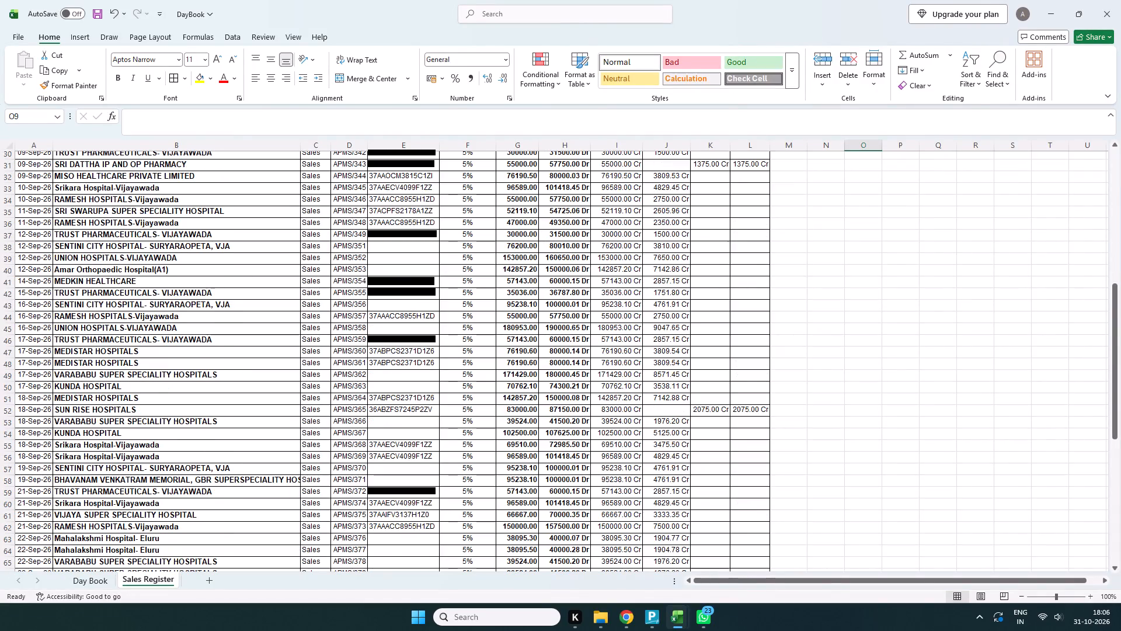
scroll(813, 357, "down", 14)
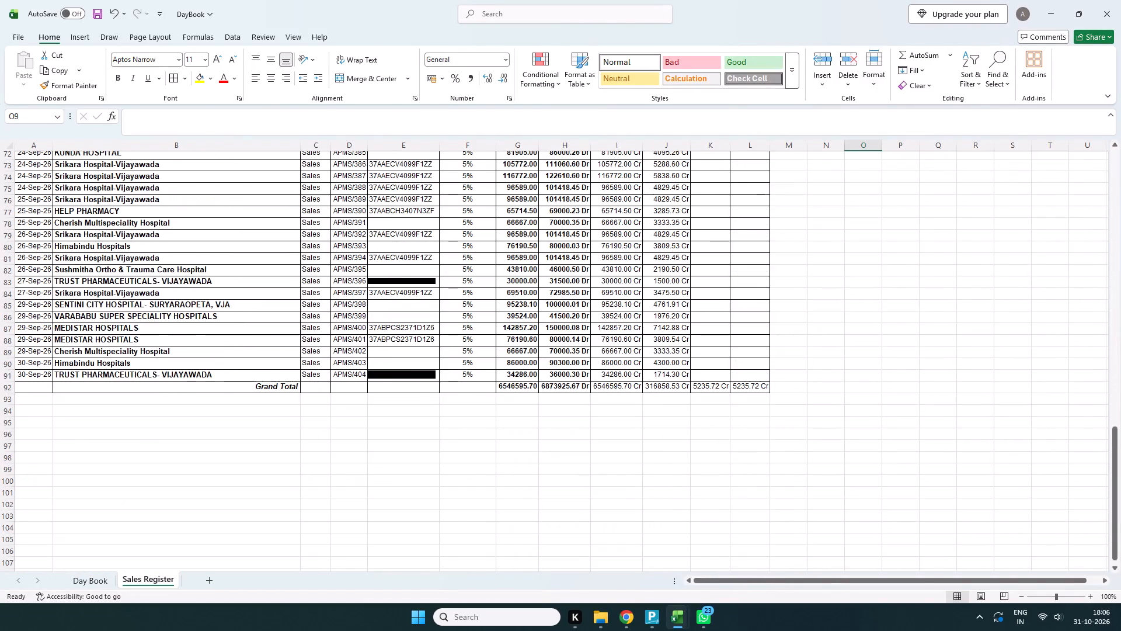
scroll(812, 365, "up", 2)
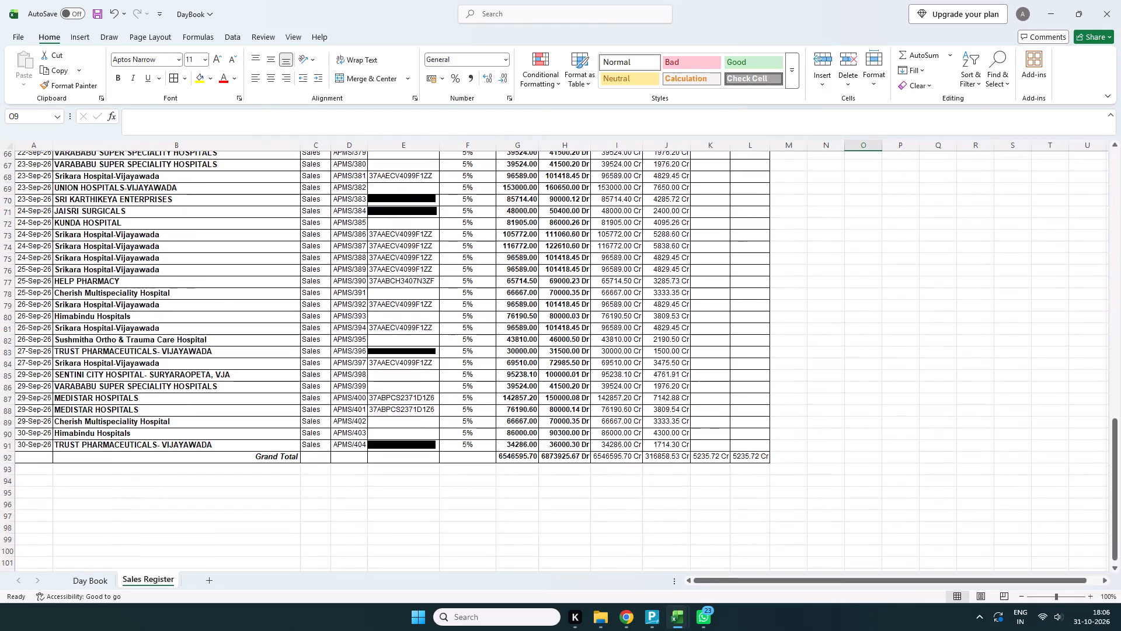
scroll(812, 367, "up", 20)
scroll(812, 367, "up", 5)
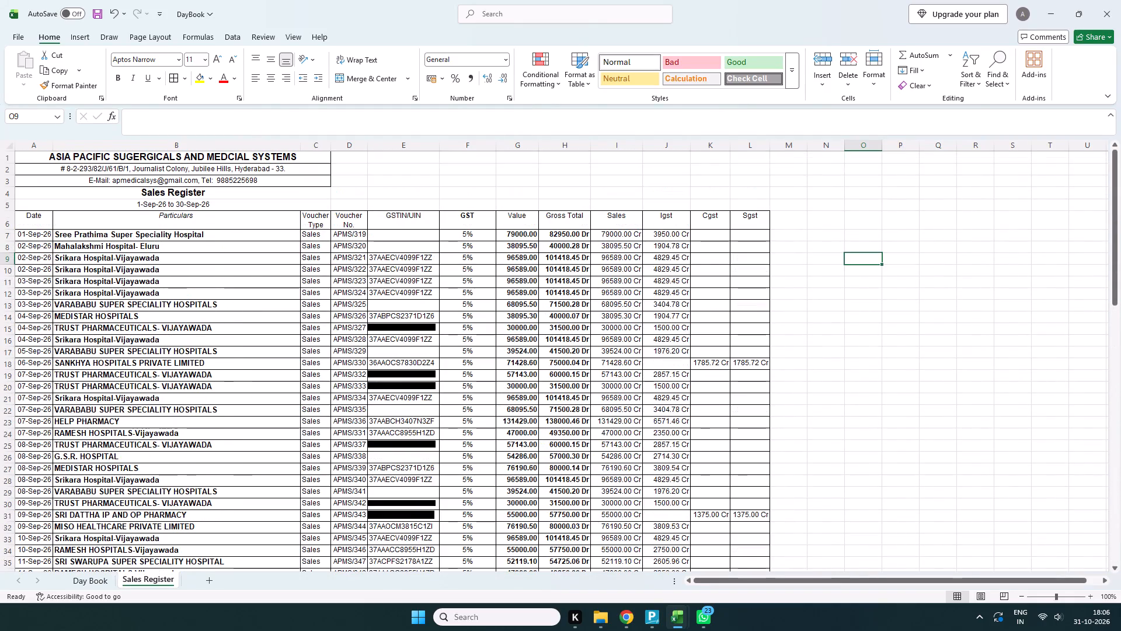
scroll(816, 368, "up", 2)
left_click(853, 320)
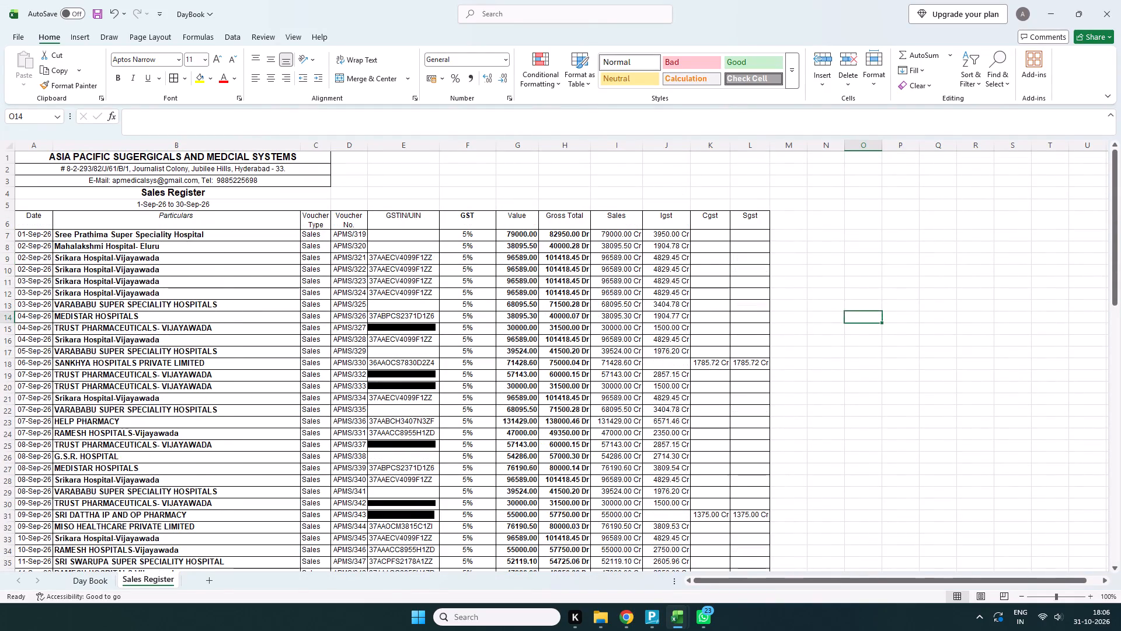
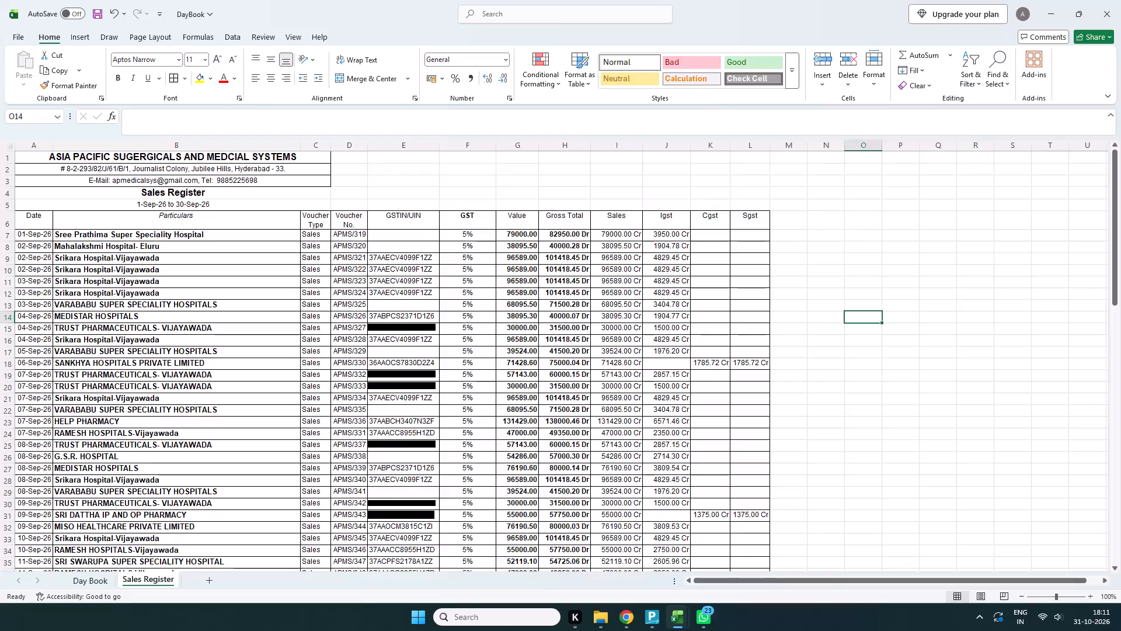
Remove all borders from the company name, address and contact rows of the heading block, A1:C3.
left_click_drag(23, 157, 277, 181)
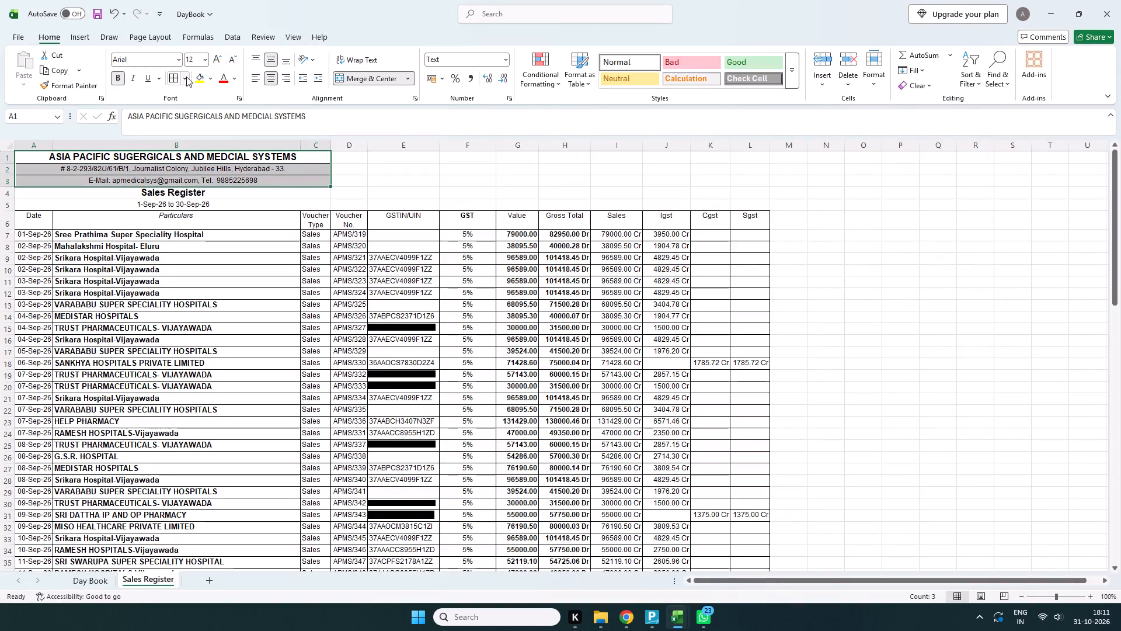
left_click(186, 77)
left_click(210, 178)
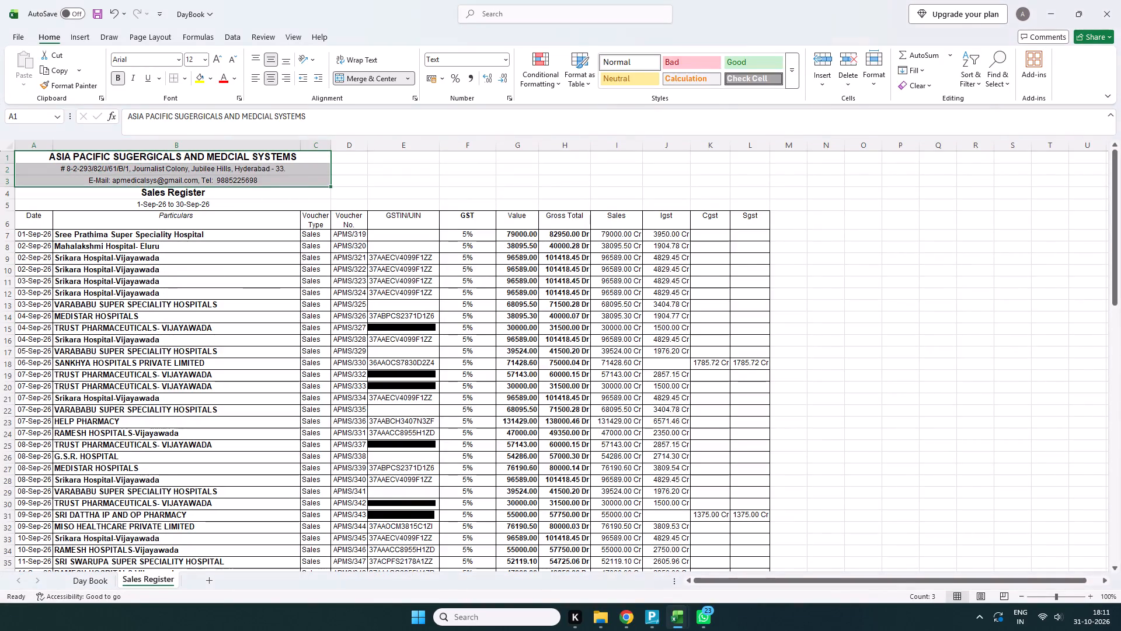
left_click(441, 188)
Right-align the company name across the row 1 range from column A to column I.
left_click_drag(39, 156, 52, 156)
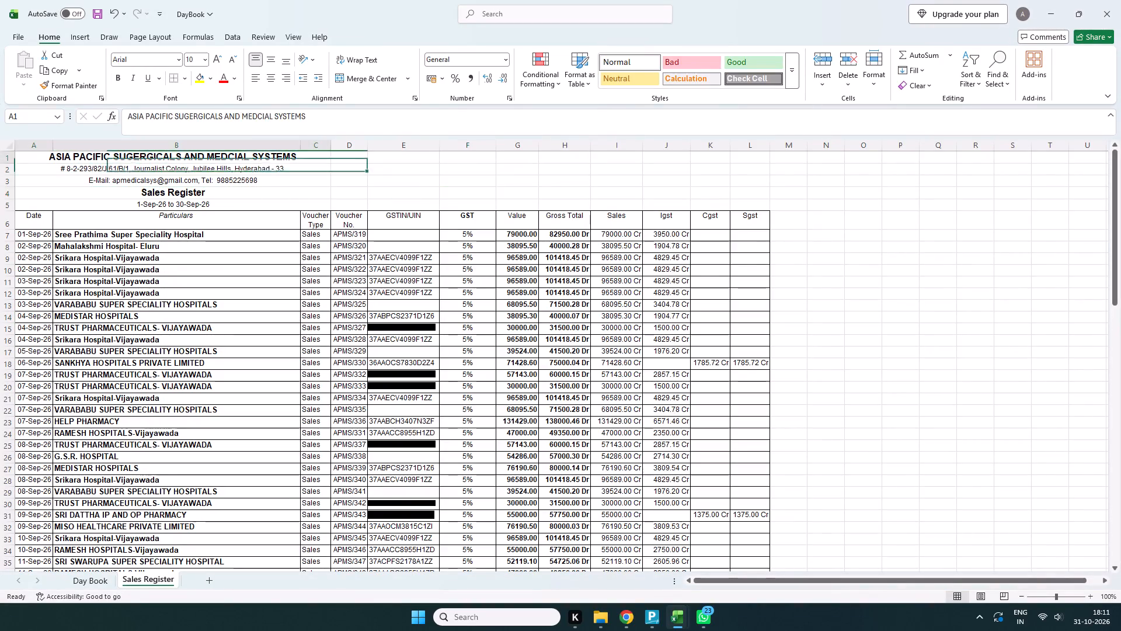
left_click_drag(52, 156, 607, 156)
left_click(286, 78)
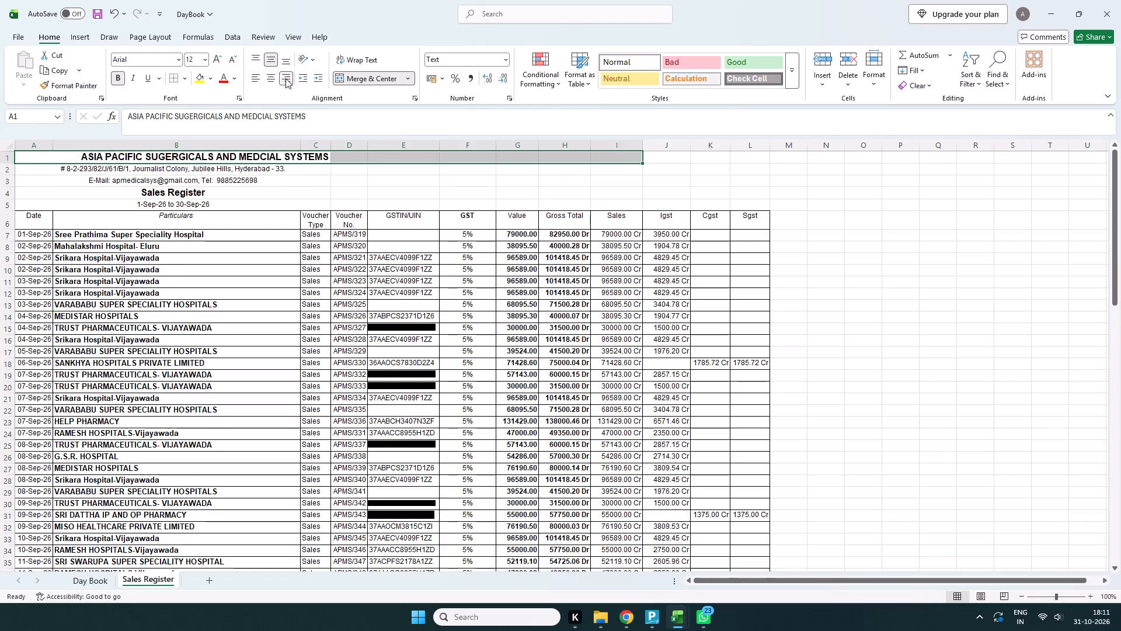
left_click(286, 78)
left_click(286, 78)
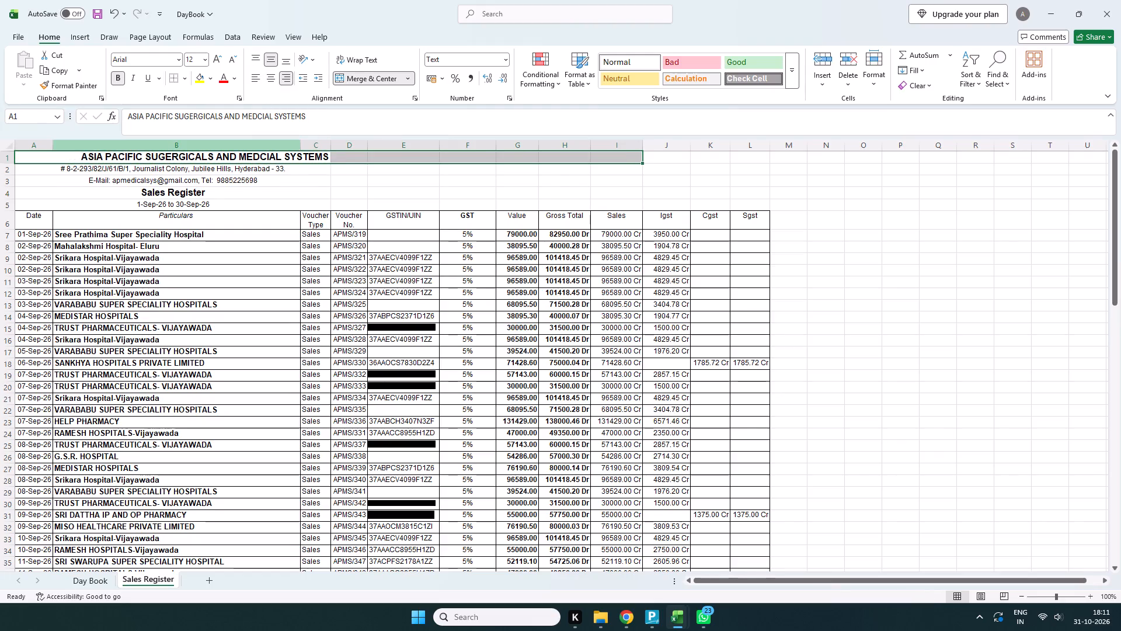
left_click(312, 174)
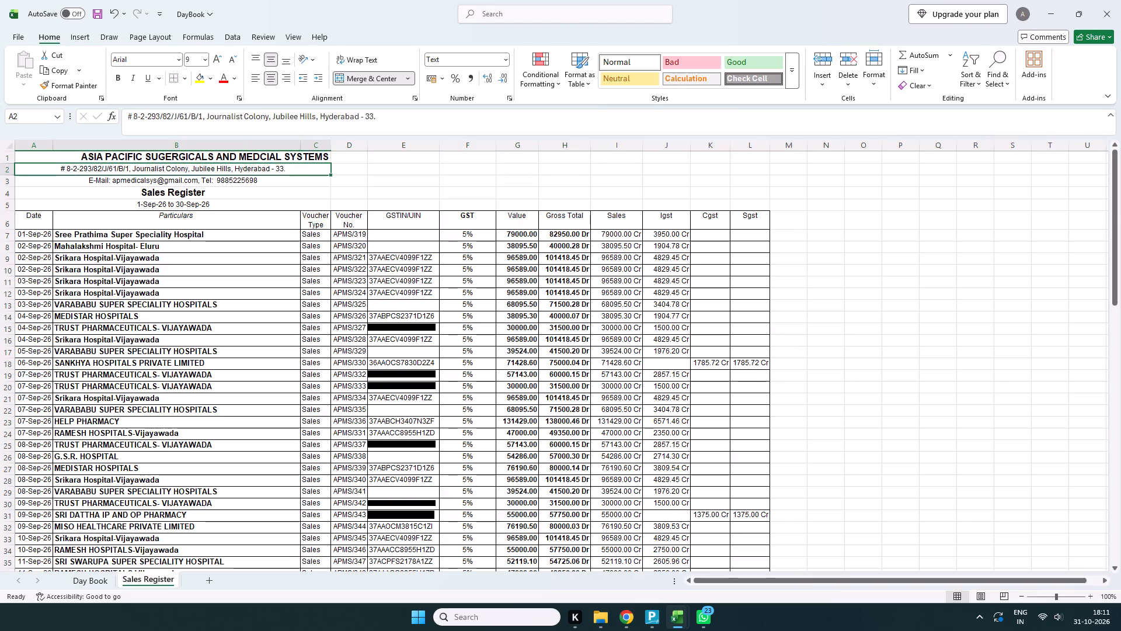
left_click(321, 197)
left_click(459, 169)
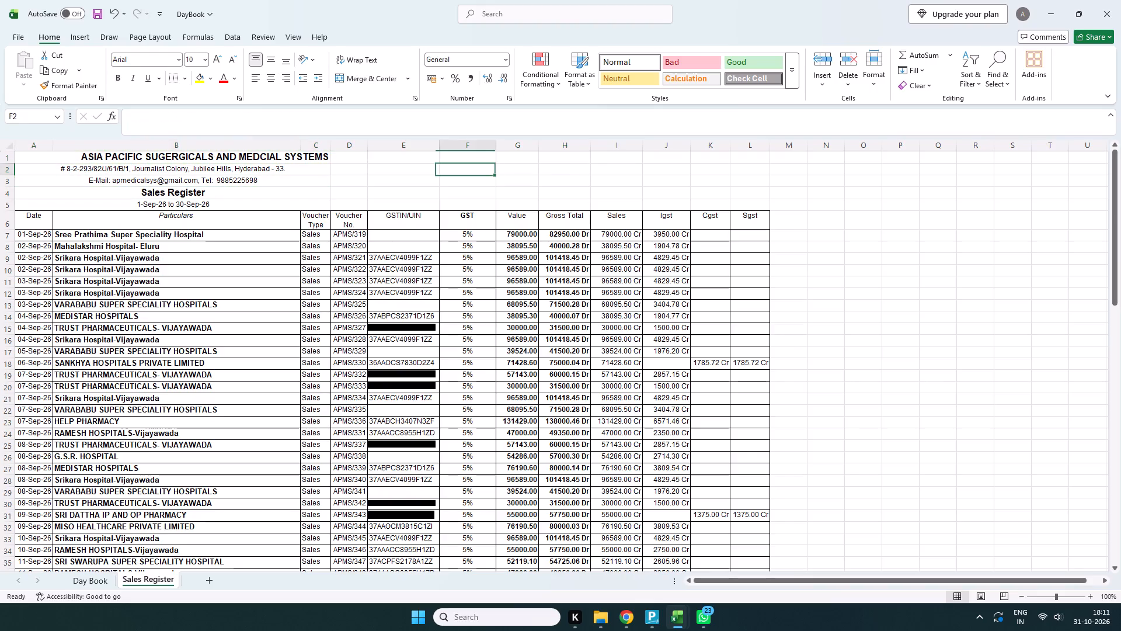
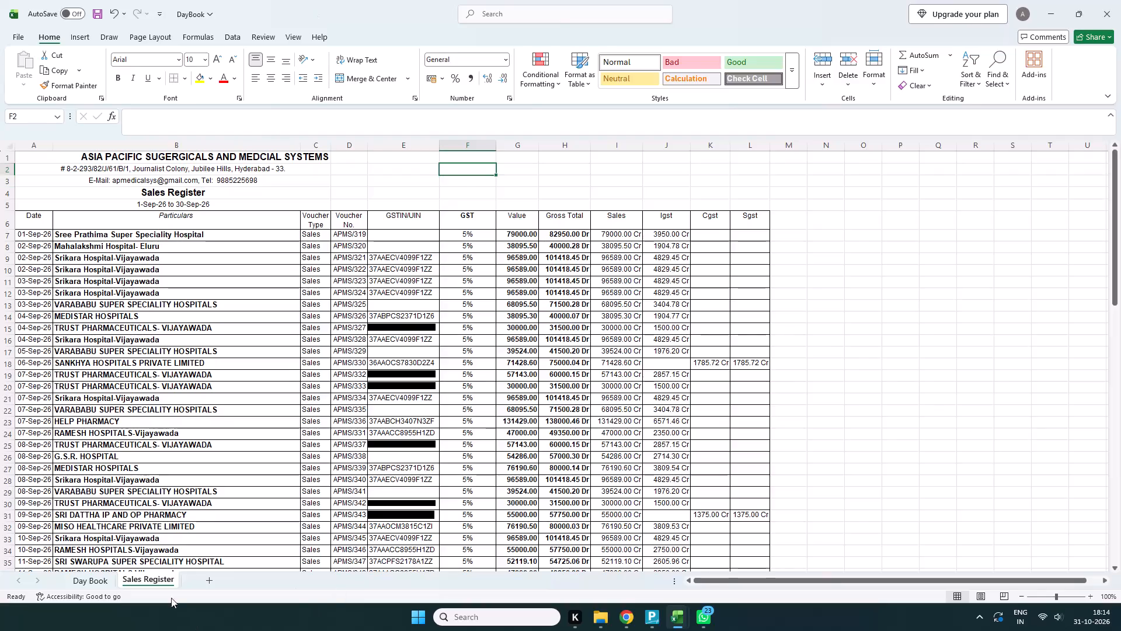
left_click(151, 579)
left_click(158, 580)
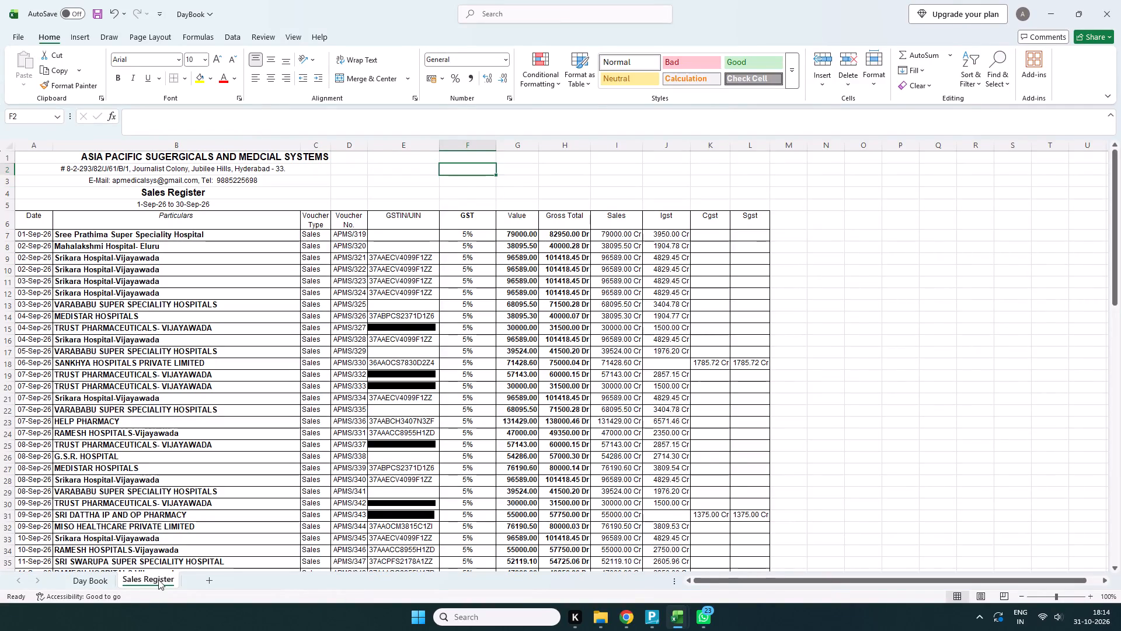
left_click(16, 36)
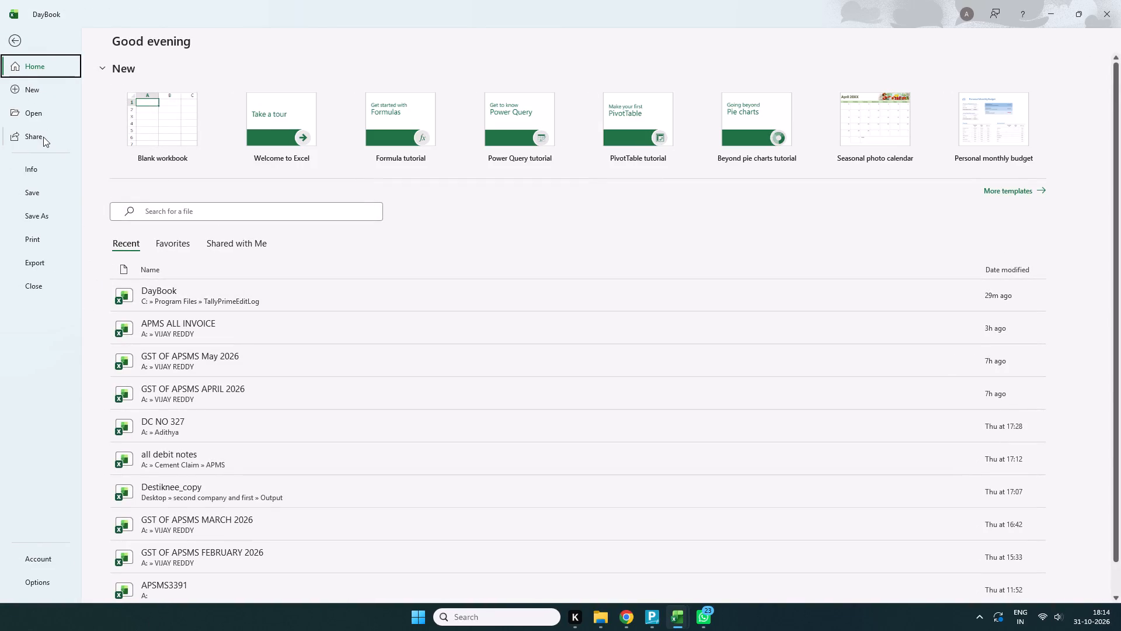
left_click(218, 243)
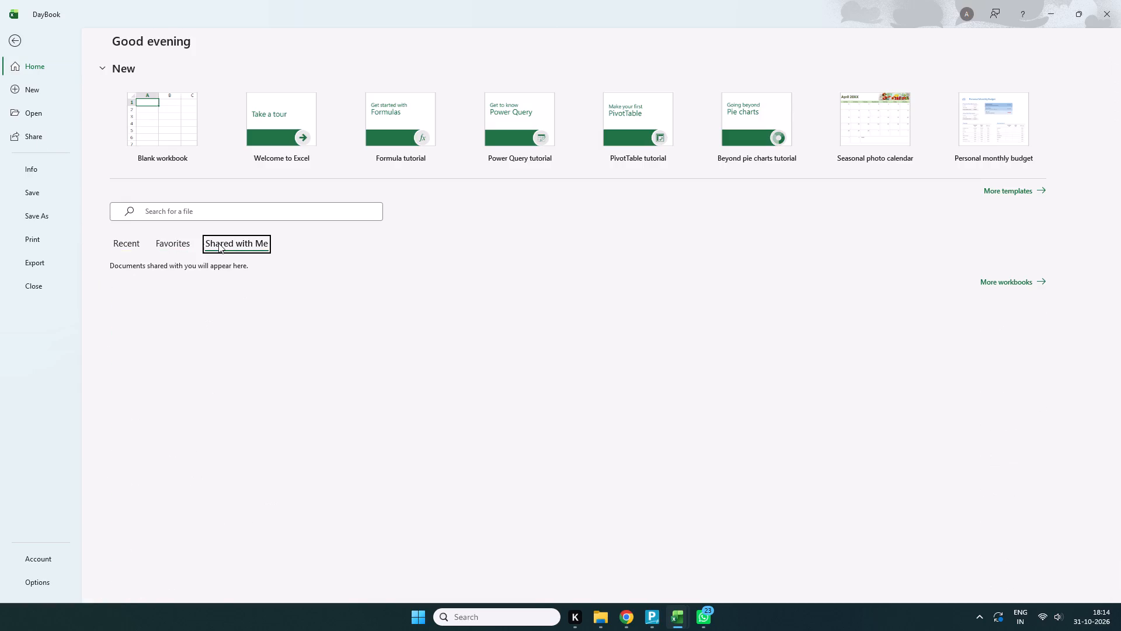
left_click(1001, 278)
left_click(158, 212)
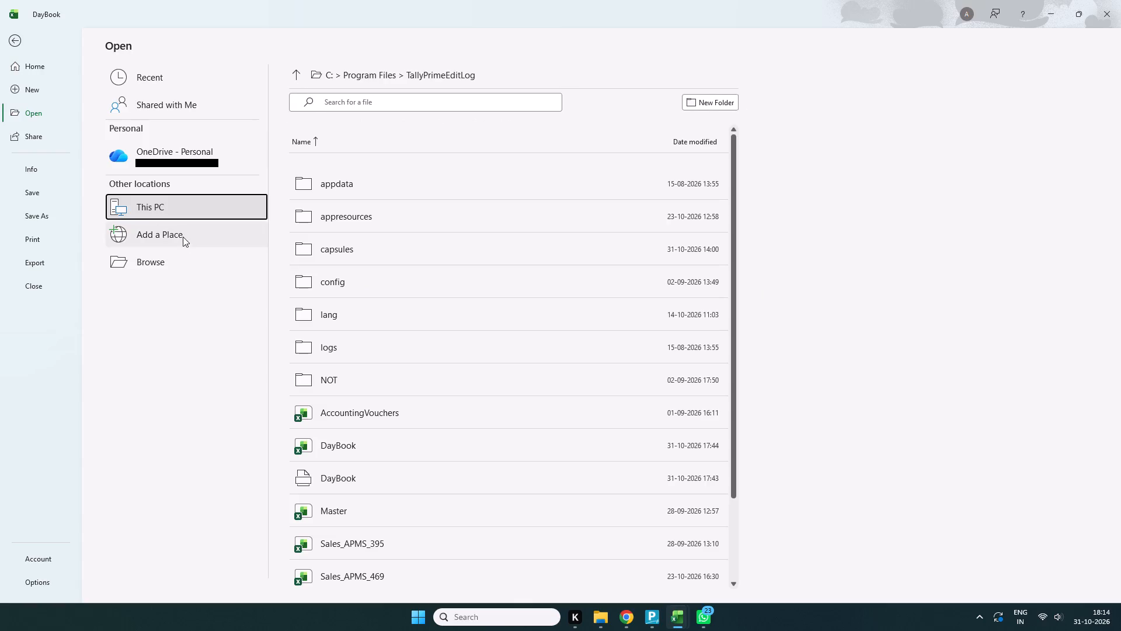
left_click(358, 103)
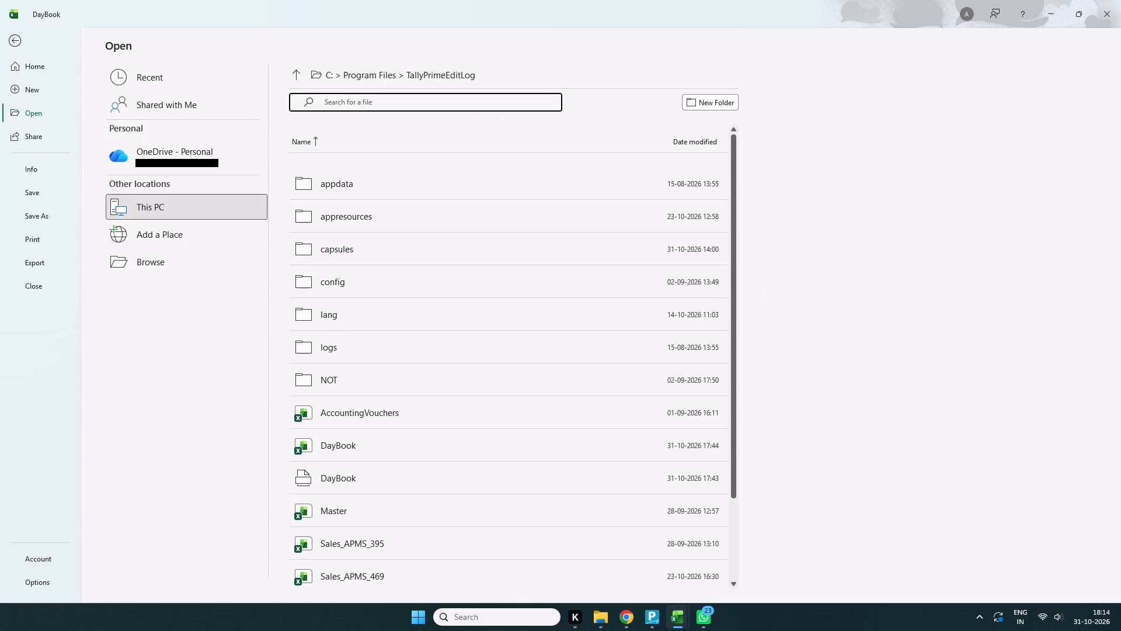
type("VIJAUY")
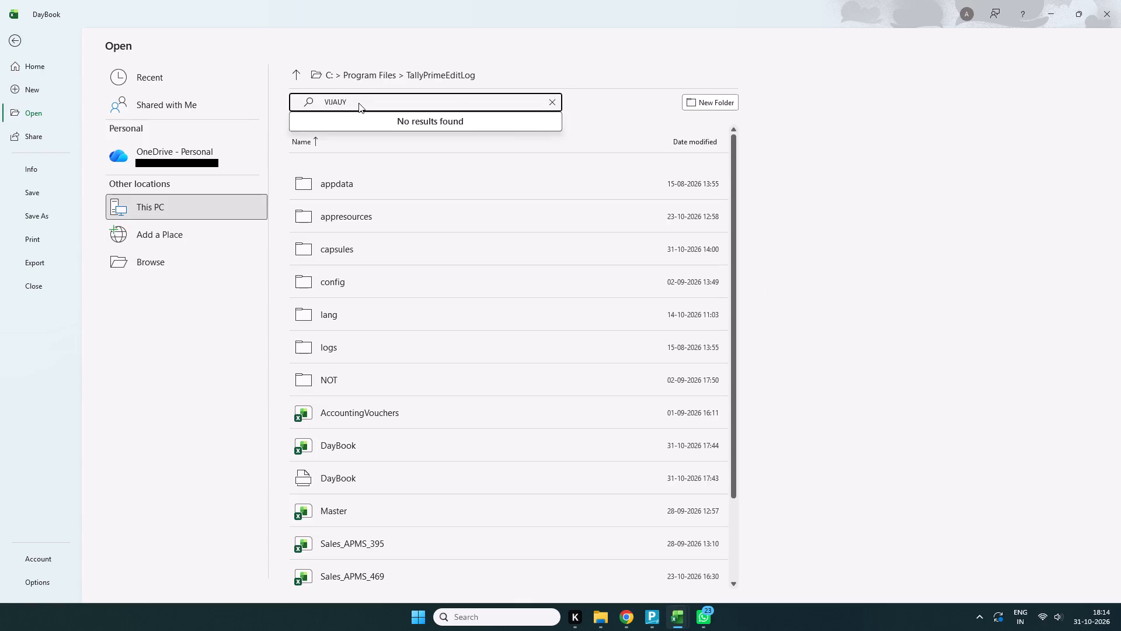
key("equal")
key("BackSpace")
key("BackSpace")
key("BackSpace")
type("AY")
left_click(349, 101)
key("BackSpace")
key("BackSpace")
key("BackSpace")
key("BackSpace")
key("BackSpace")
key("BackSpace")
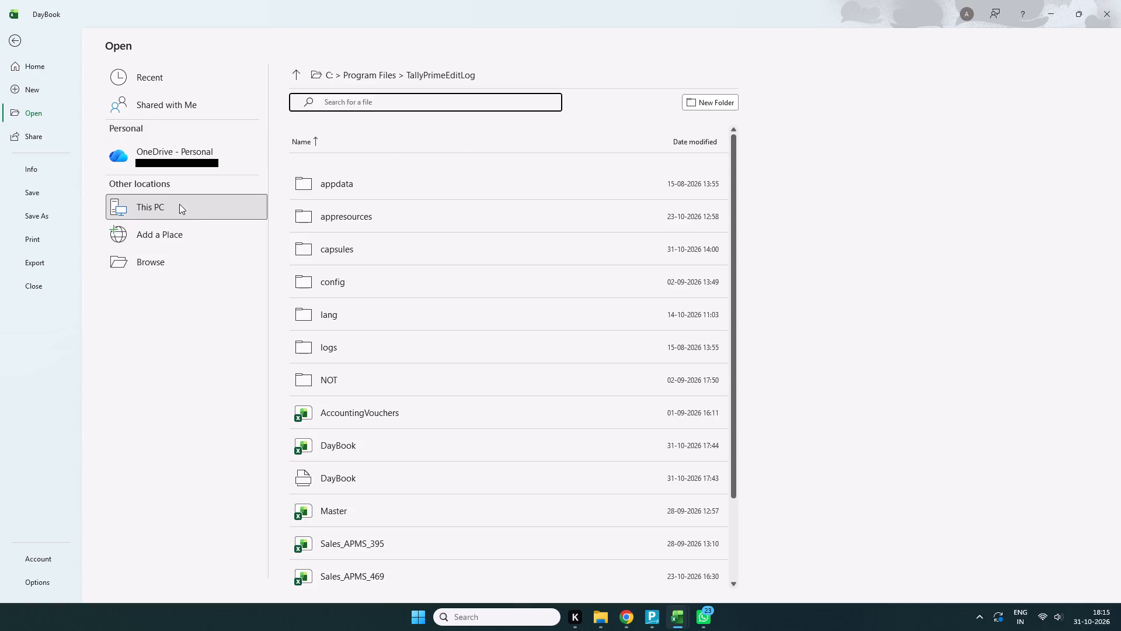
Save the changes to the DayBook workbook.
left_click(40, 196)
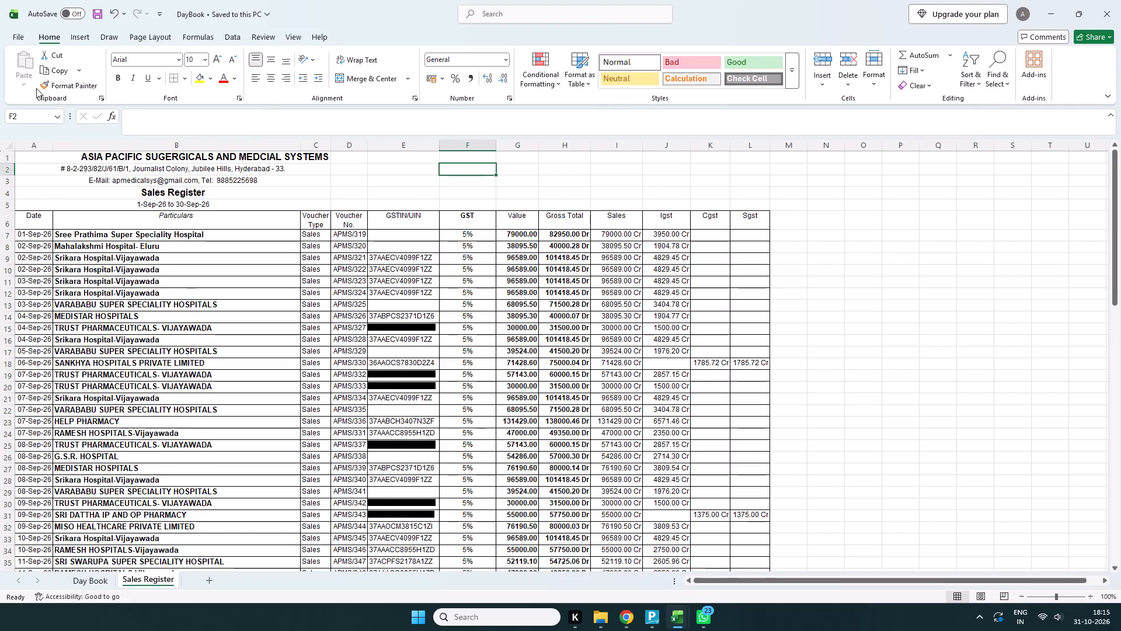
Start saving a copy of the workbook in the Asia Pacific (A:) drive folder that holds the monthly GST OF APSMS files.
left_click(18, 34)
left_click(30, 213)
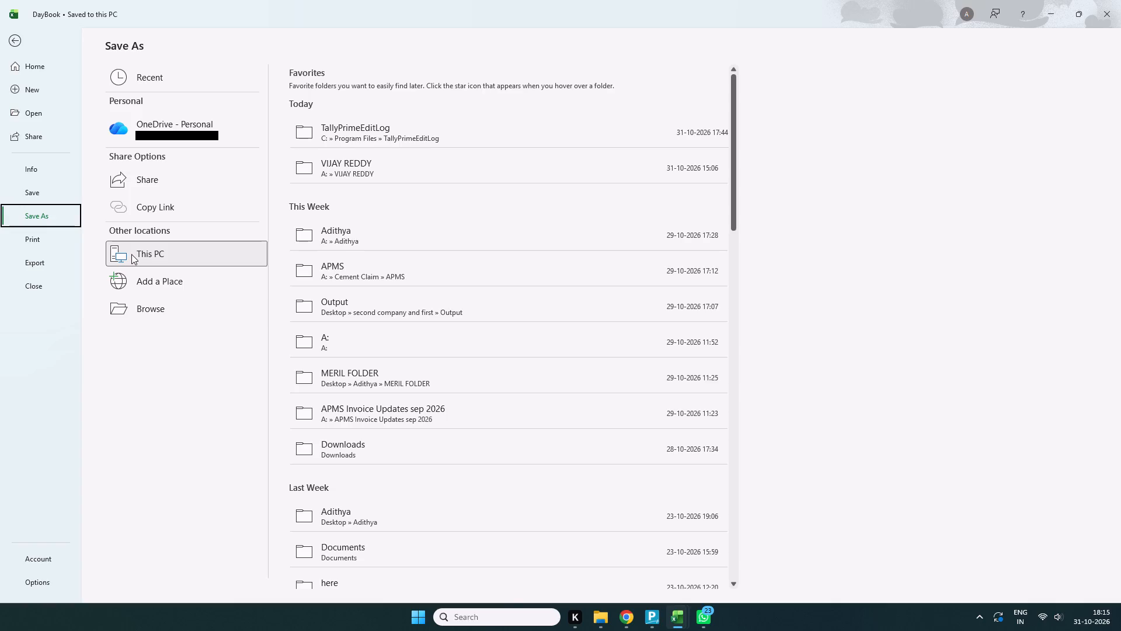
left_click(44, 216)
scroll(156, 292, "down", 1)
left_click(168, 280)
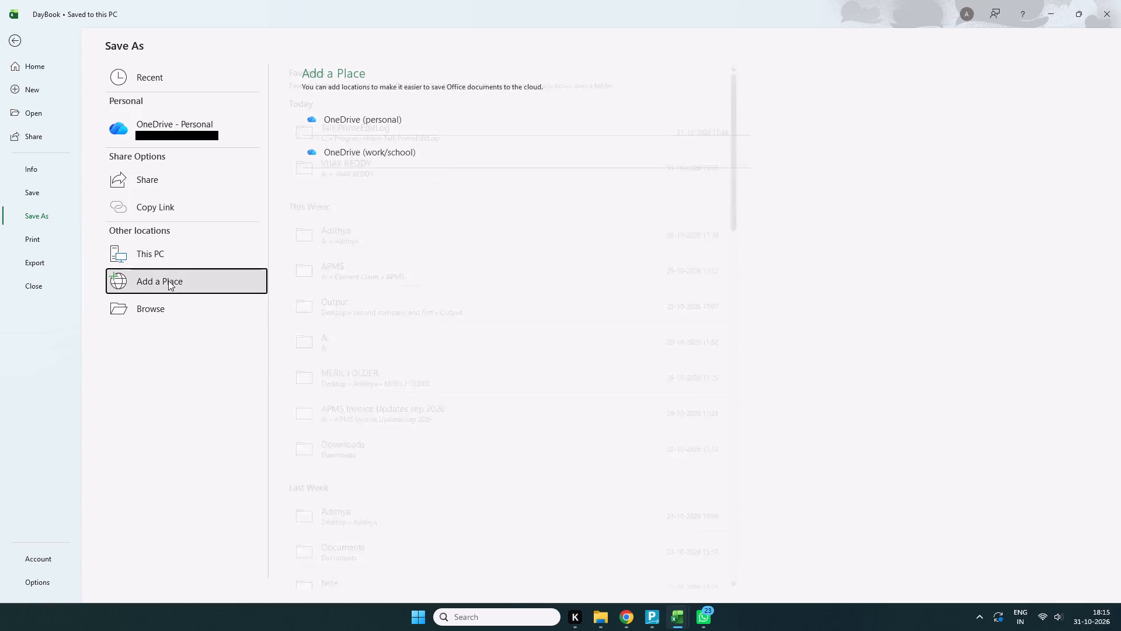
left_click(41, 216)
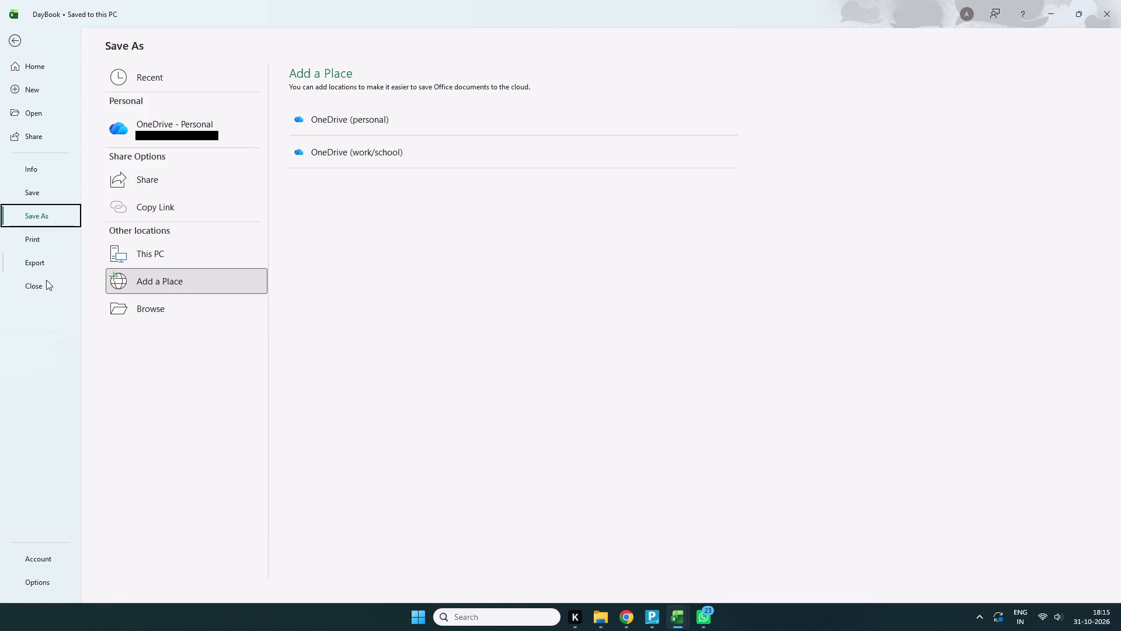
left_click(38, 560)
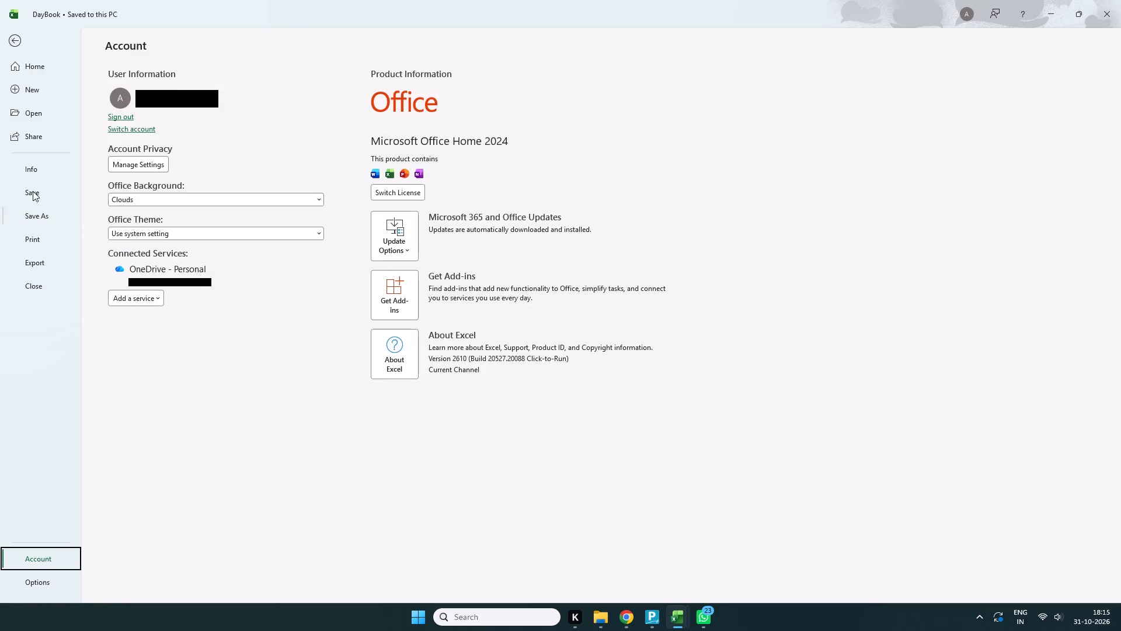
left_click(32, 216)
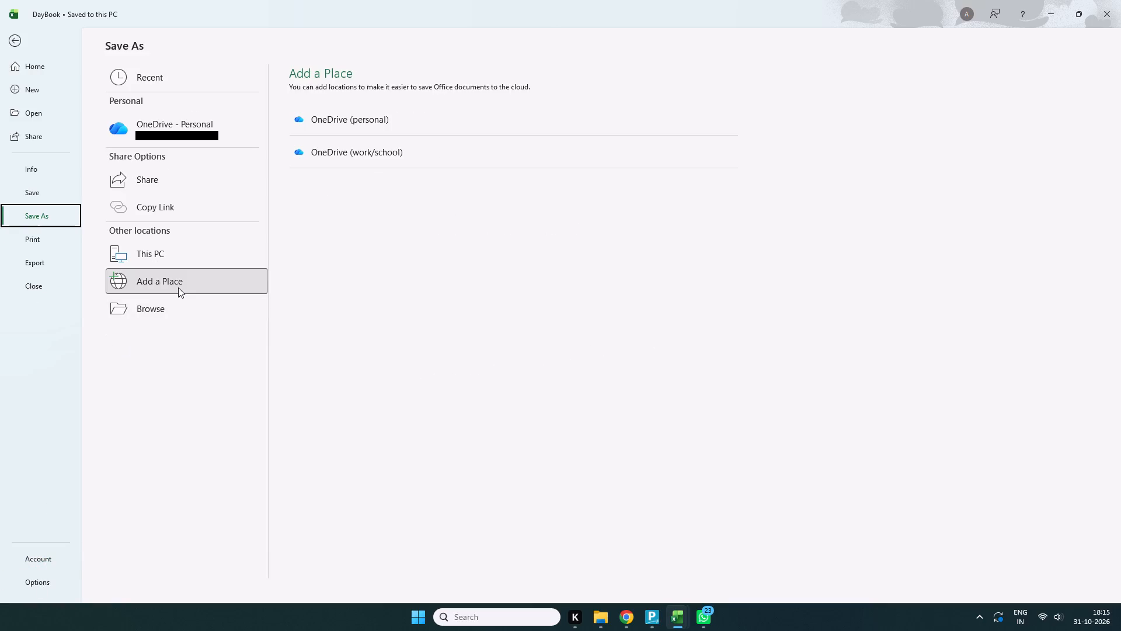
scroll(168, 271, "up", 1)
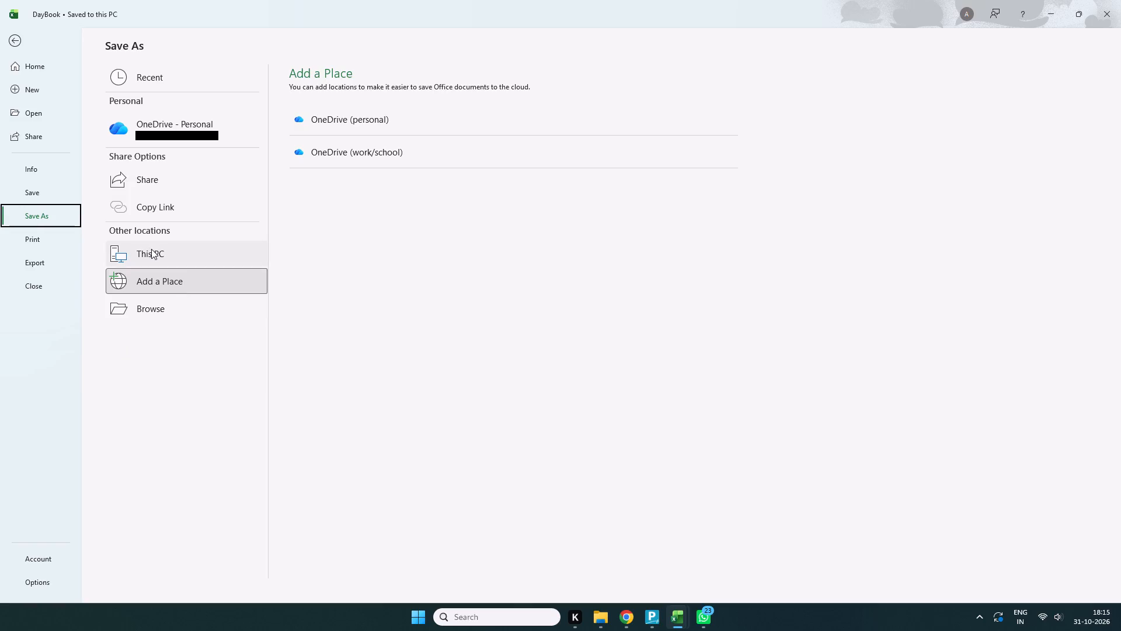
left_click(151, 249)
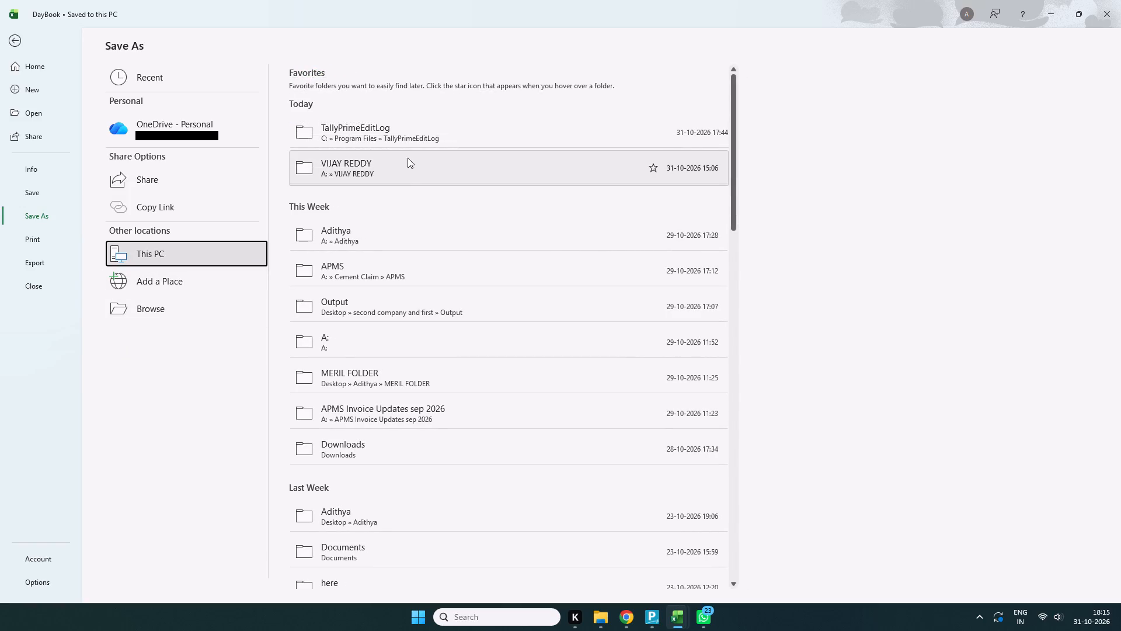
left_click(367, 168)
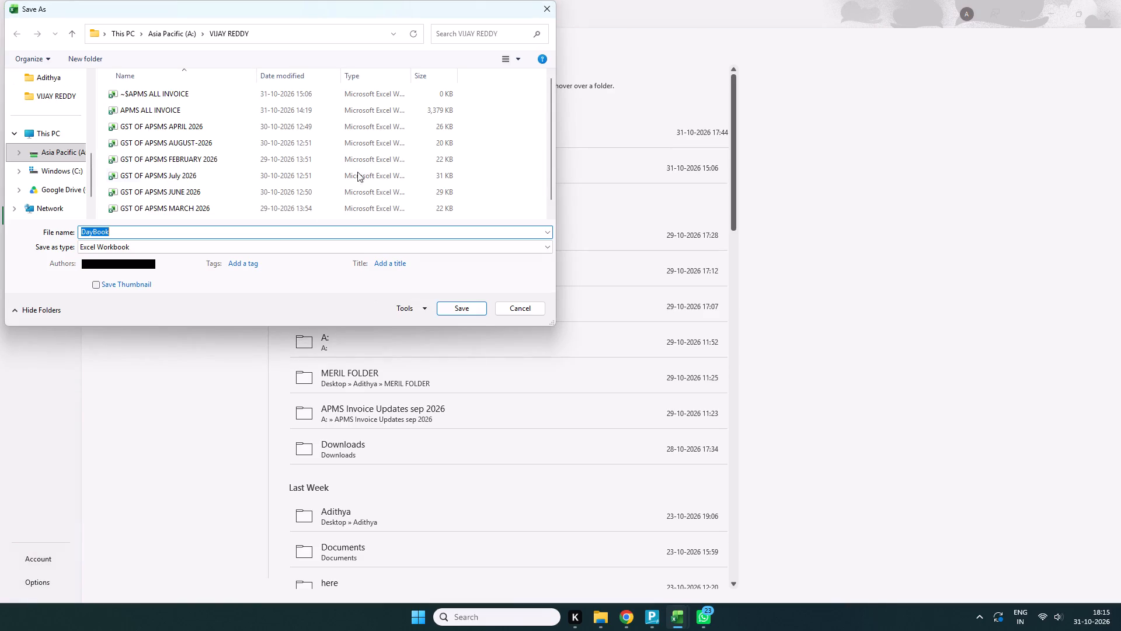
Name the copy SEP SALE REGISTER and save it as an Excel Workbook.
left_click(122, 233)
key("BackSpace")
key("BackSpace")
key("BackSpace")
key("BackSpace")
key("BackSpace")
key("BackSpace")
key("BackSpace")
key("BackSpace")
type("SEP")
key("space")
type("SALE")
key("space")
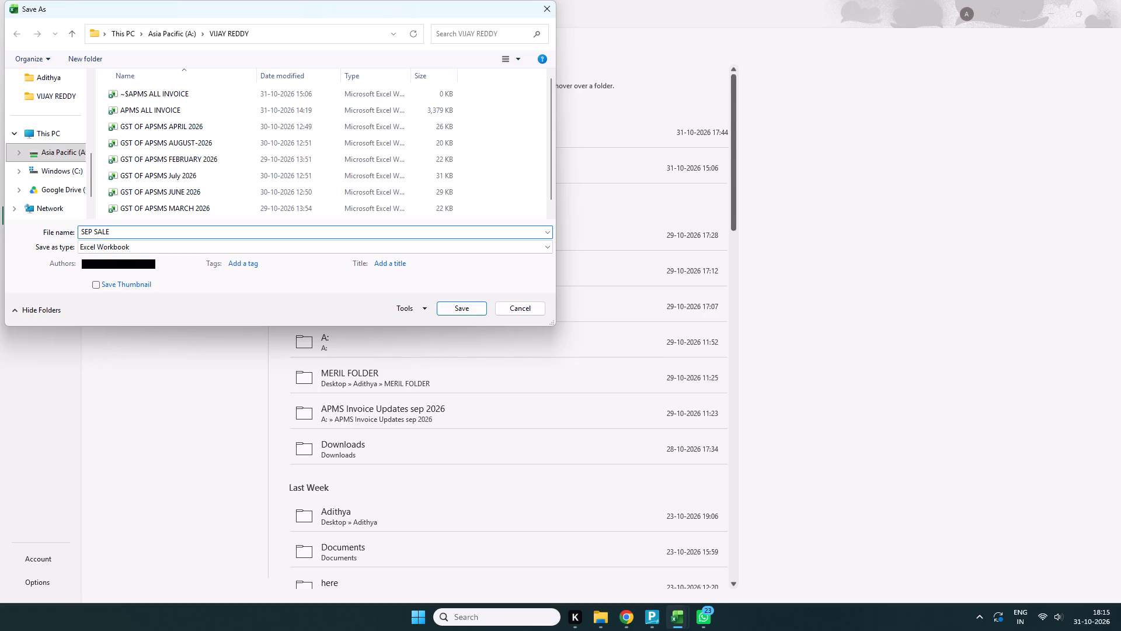
type("RE")
type("GISTER")
key("space")
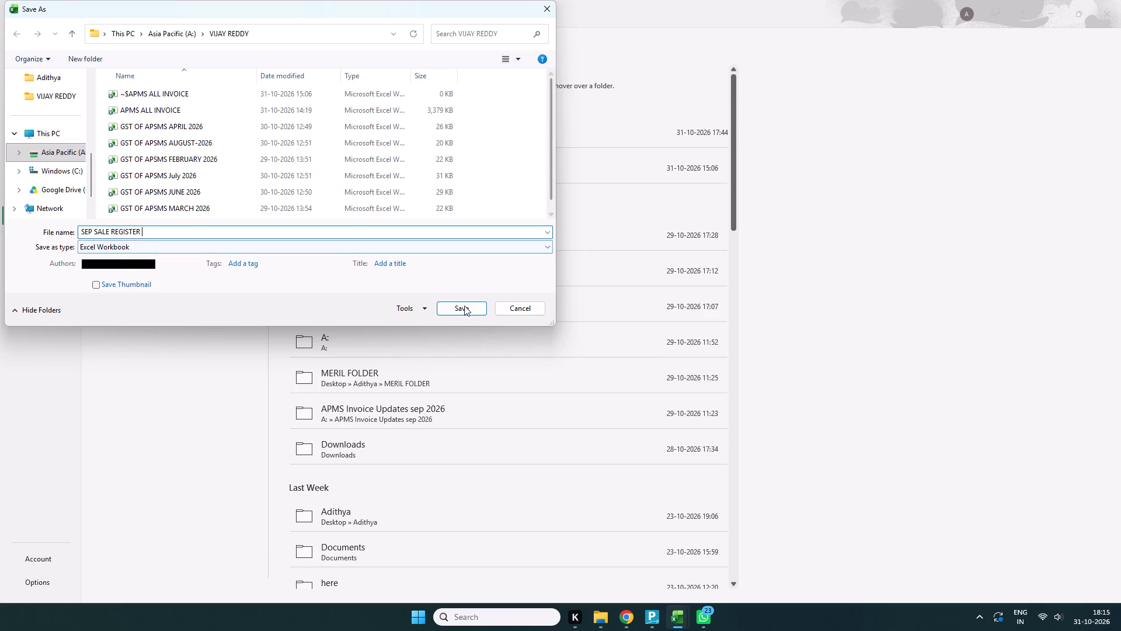
left_click(466, 304)
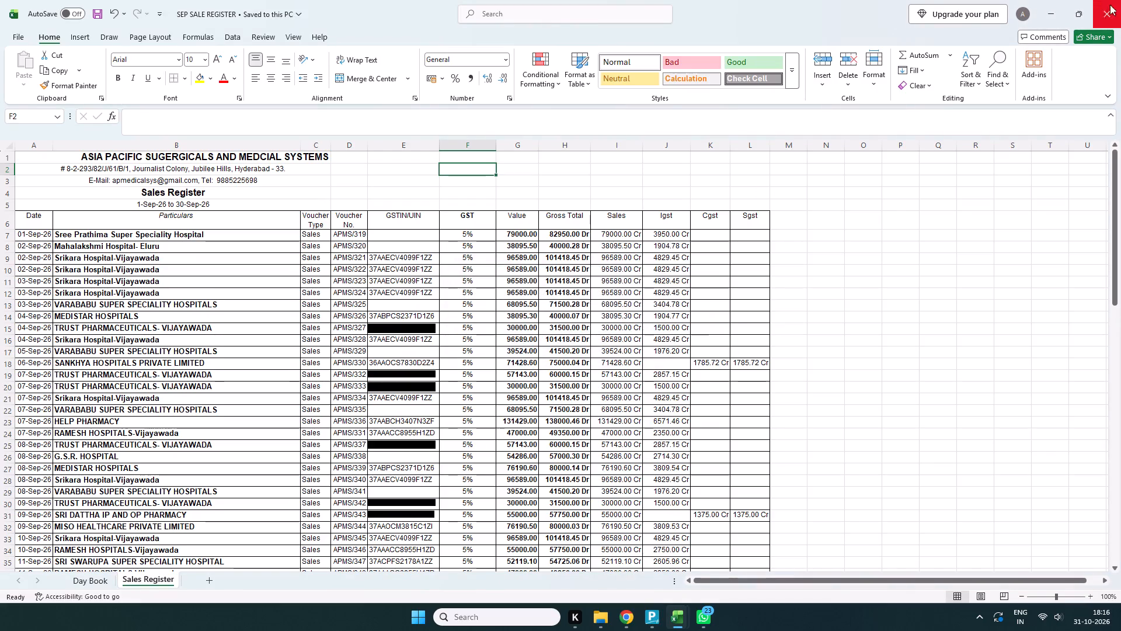
Switch from the saved workbook back to TallyPrime's sales voucher register.
left_click_drag(1059, 5, 1047, 17)
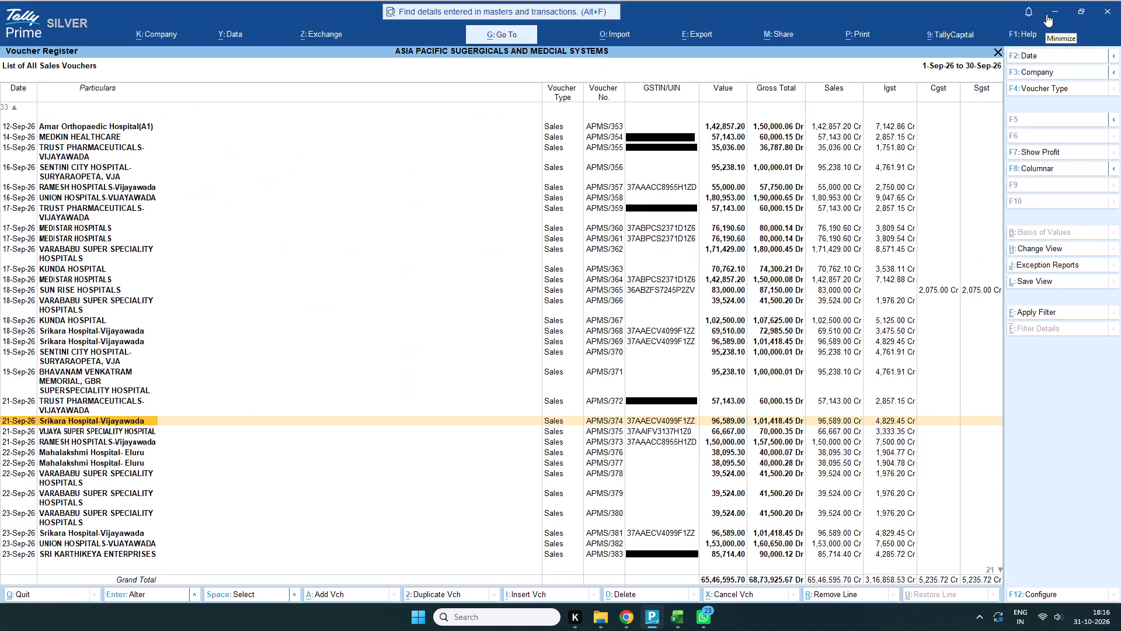
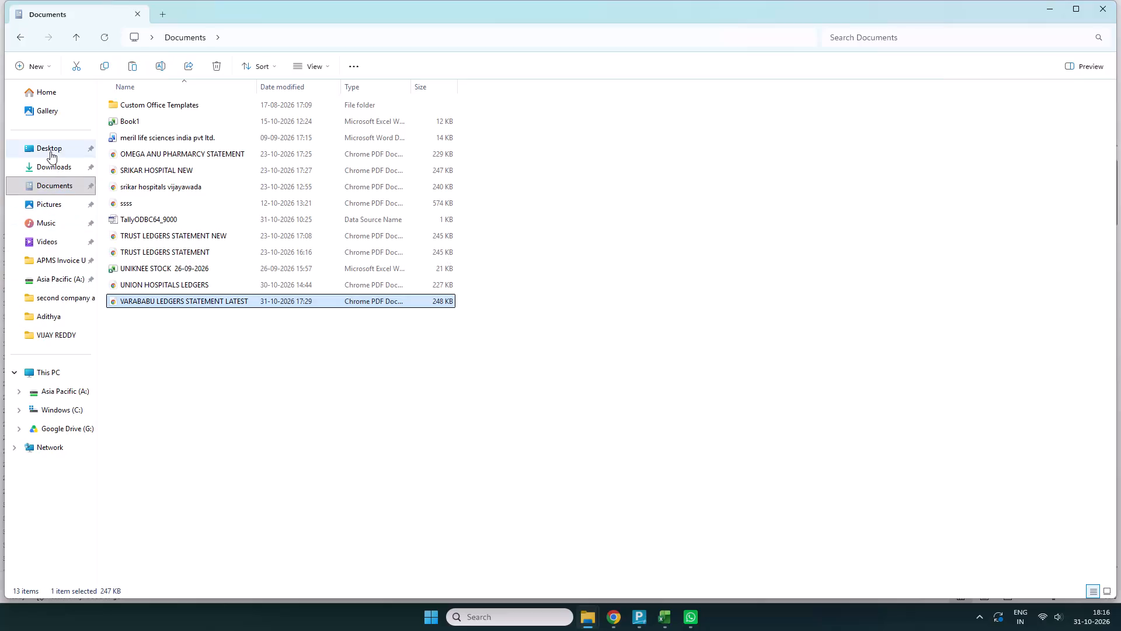
Open the saved SEP SALE REGISTER workbook from the pinned folder on the Asia Pacific (A:) drive to check it.
left_click(64, 335)
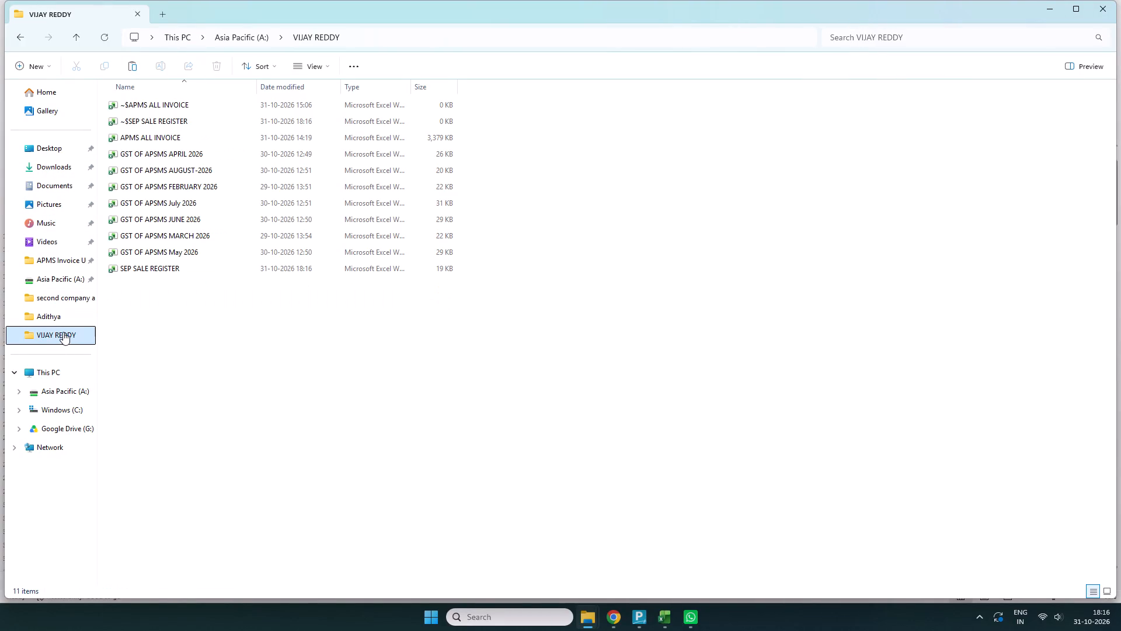
double_click(177, 271)
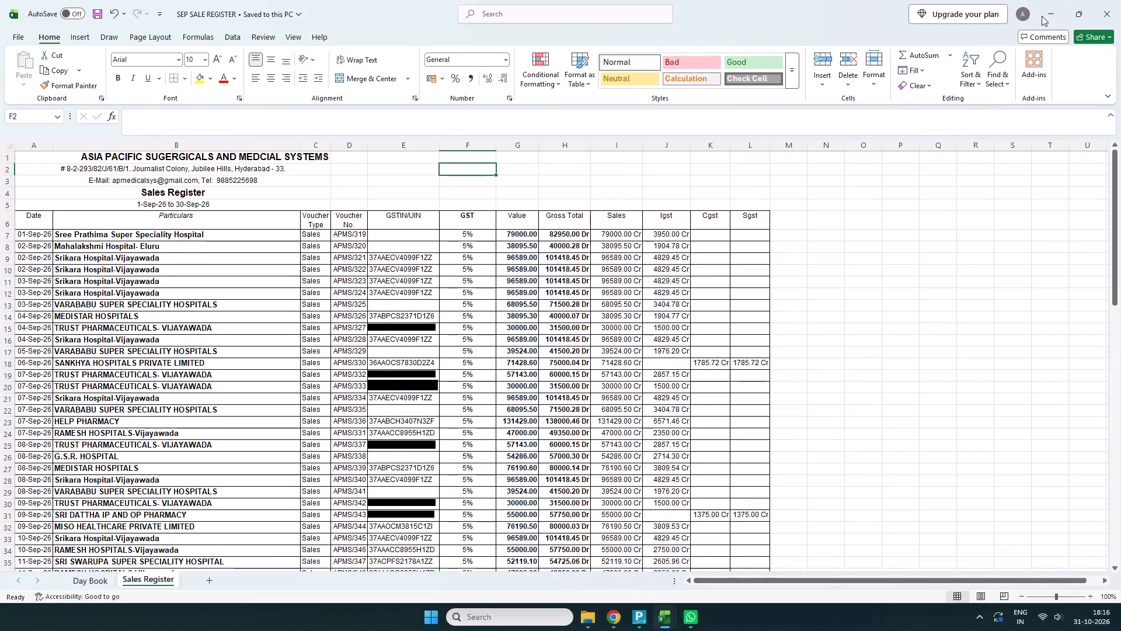
Minimize the SEP SALE REGISTER workbook, the folder windows and the GST OF APSMS May 2026 workbook to reach the desktop.
left_click(1053, 11)
left_click(1042, 11)
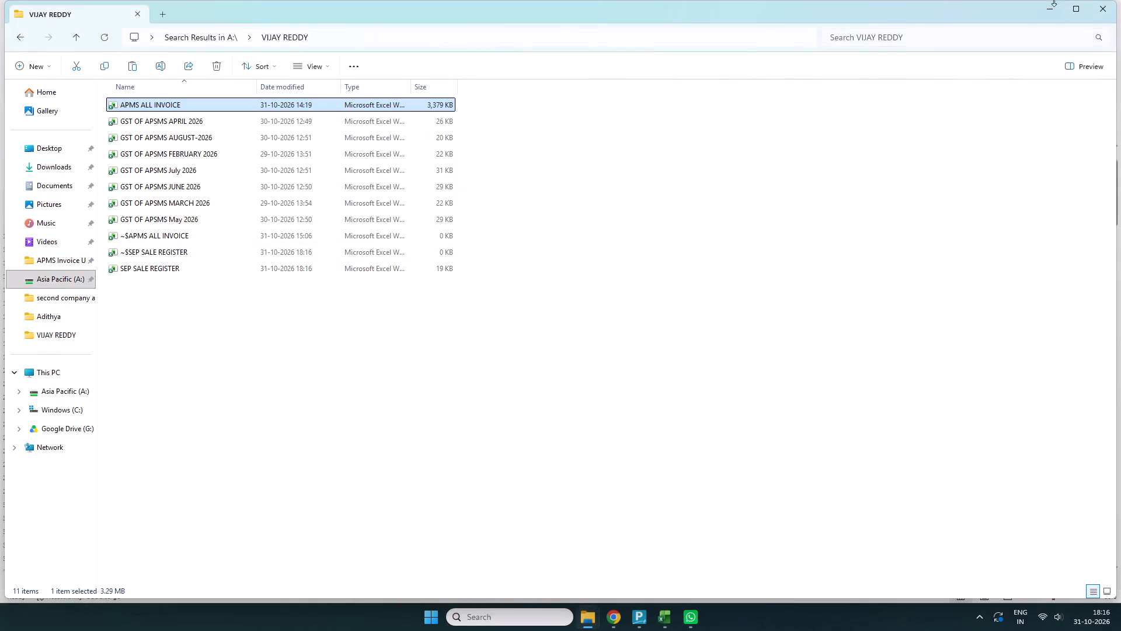
left_click(1054, 7)
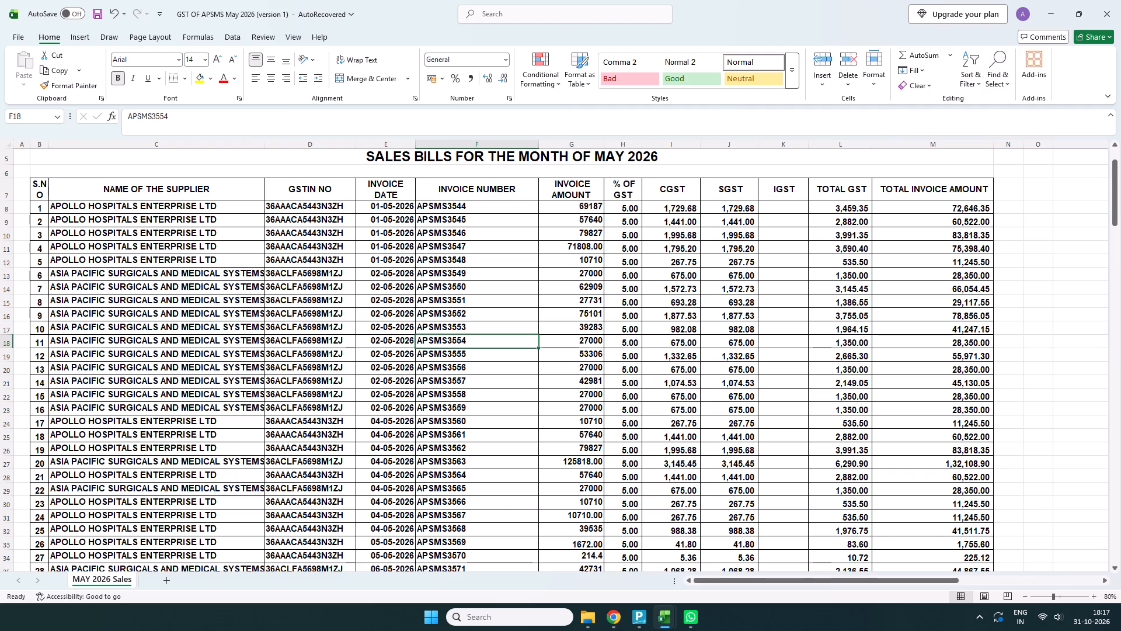
left_click(1049, 5)
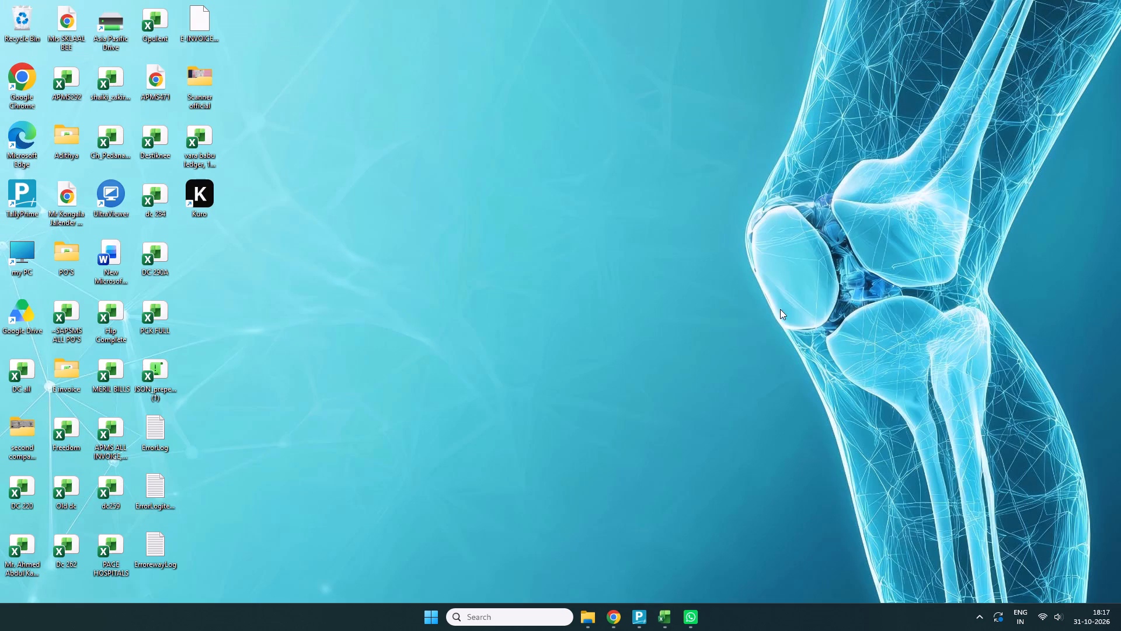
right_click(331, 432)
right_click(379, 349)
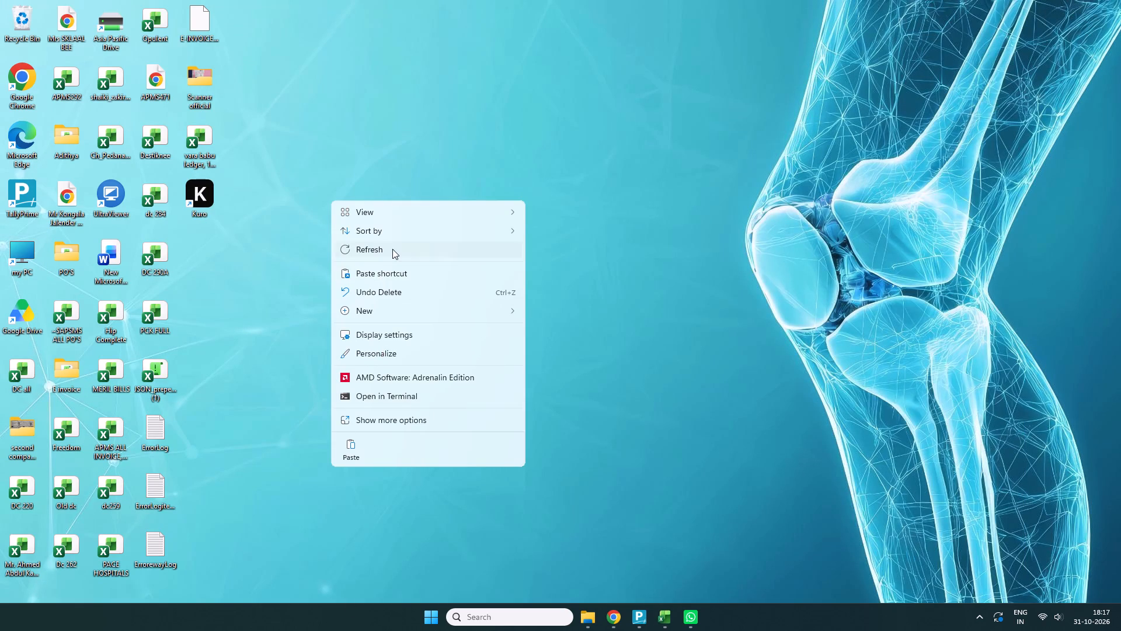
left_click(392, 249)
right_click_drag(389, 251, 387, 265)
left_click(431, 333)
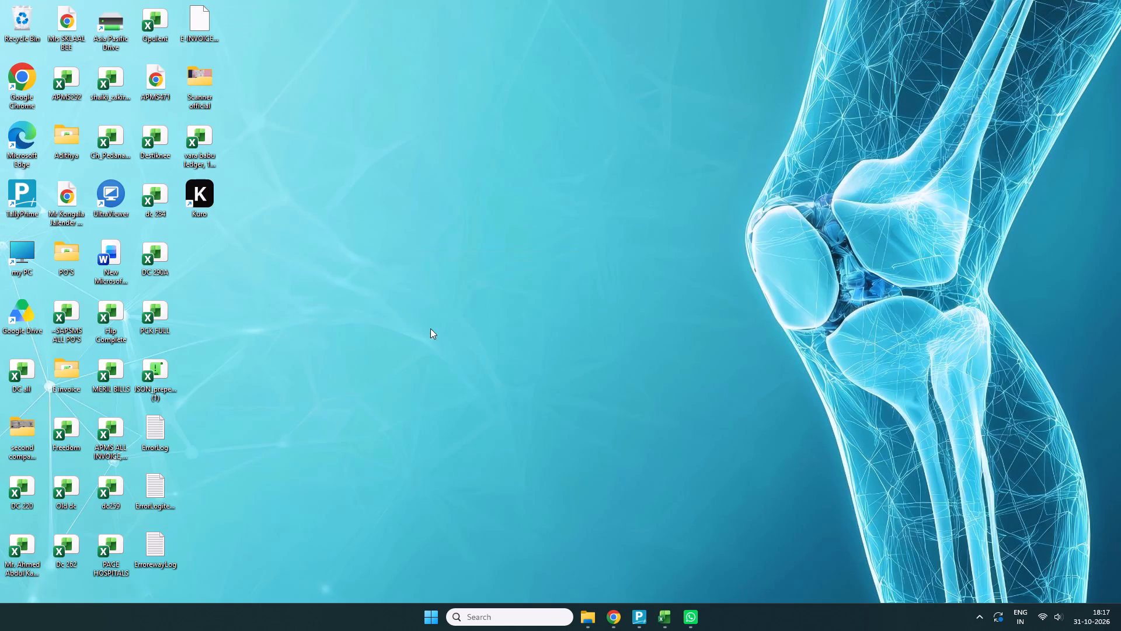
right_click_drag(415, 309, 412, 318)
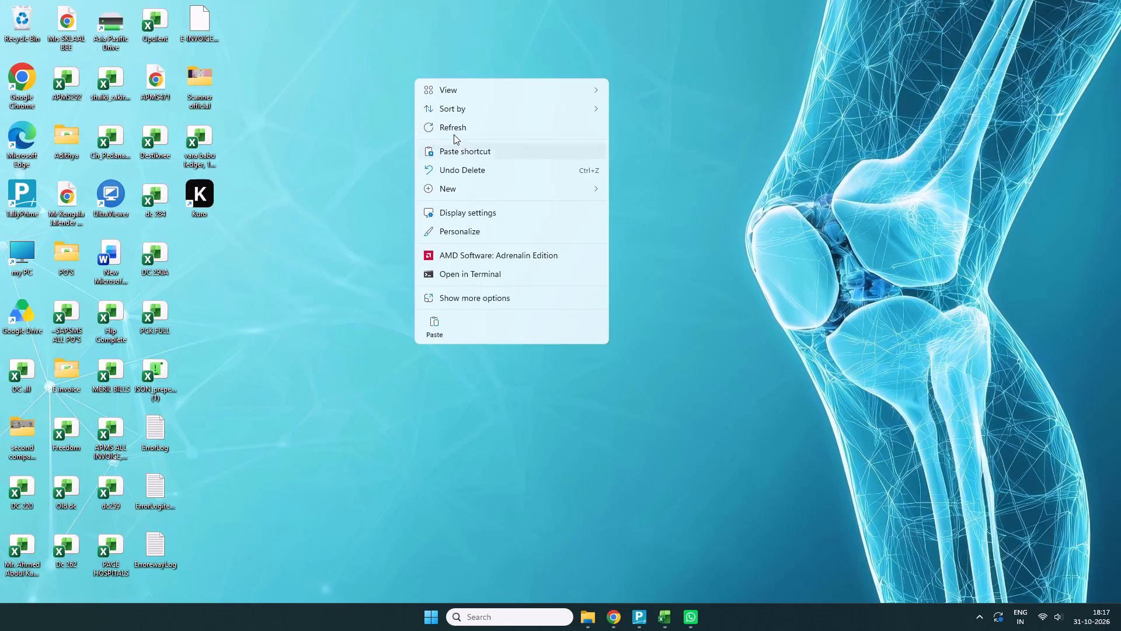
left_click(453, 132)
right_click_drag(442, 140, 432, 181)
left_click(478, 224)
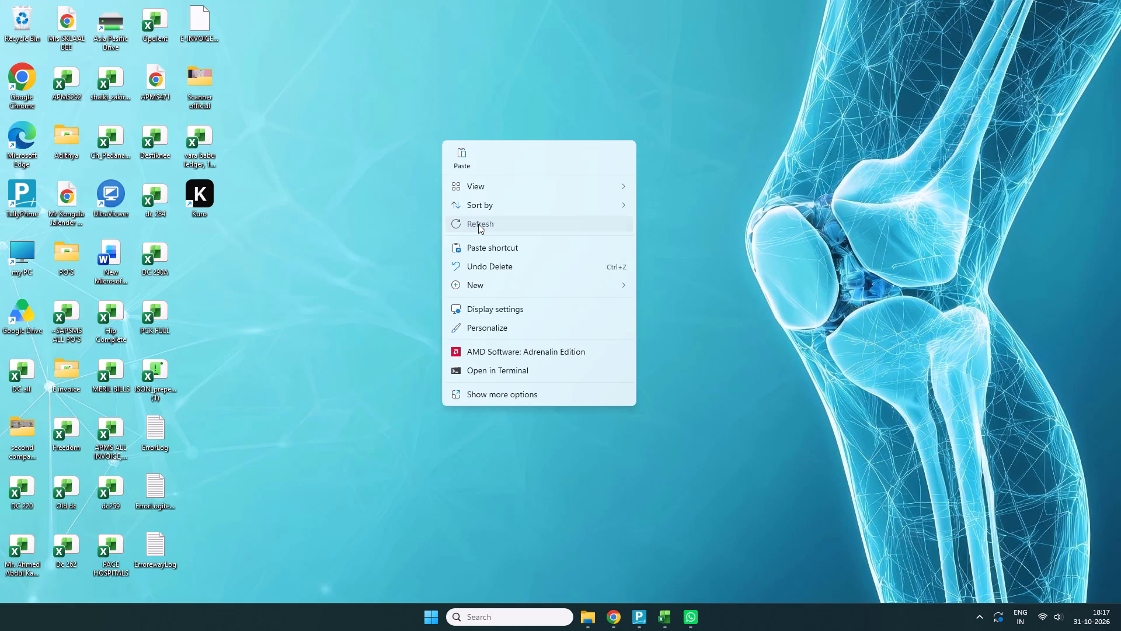